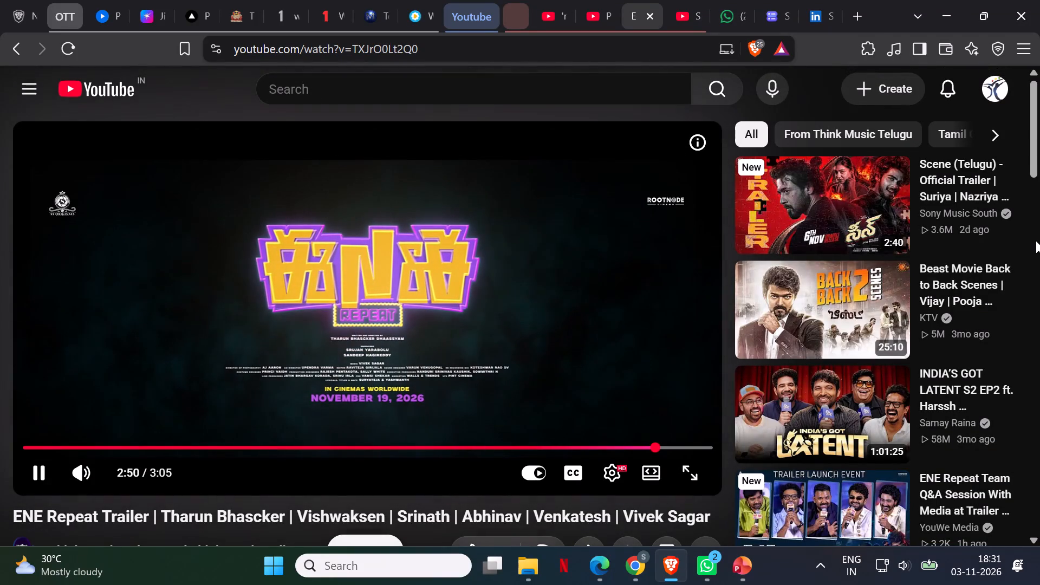
Play the video "Petta Movie Back to Back Scenes" from the recommendations beside the Salaar video.
left_click(561, 323)
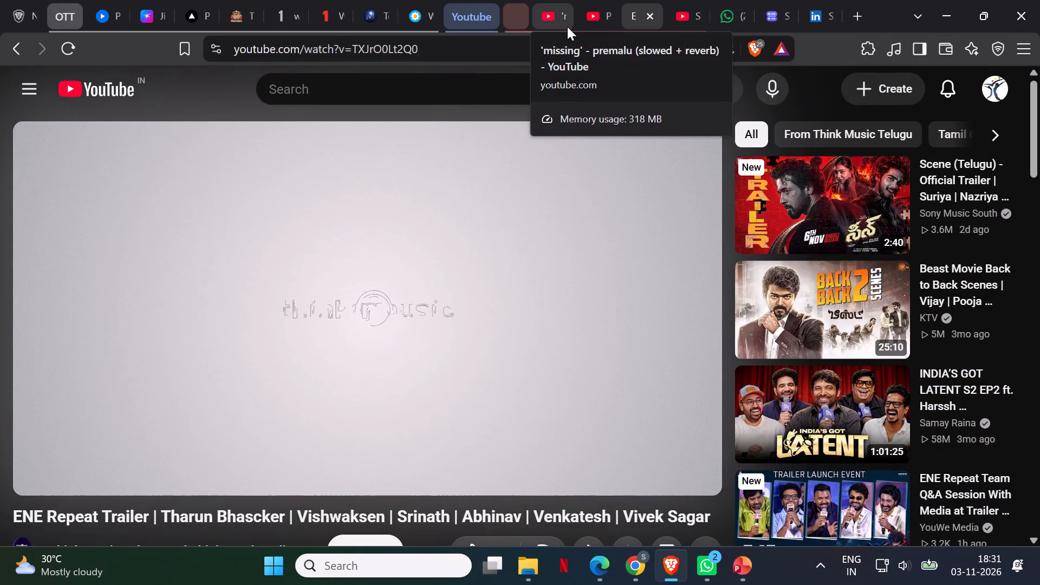
left_click(591, 27)
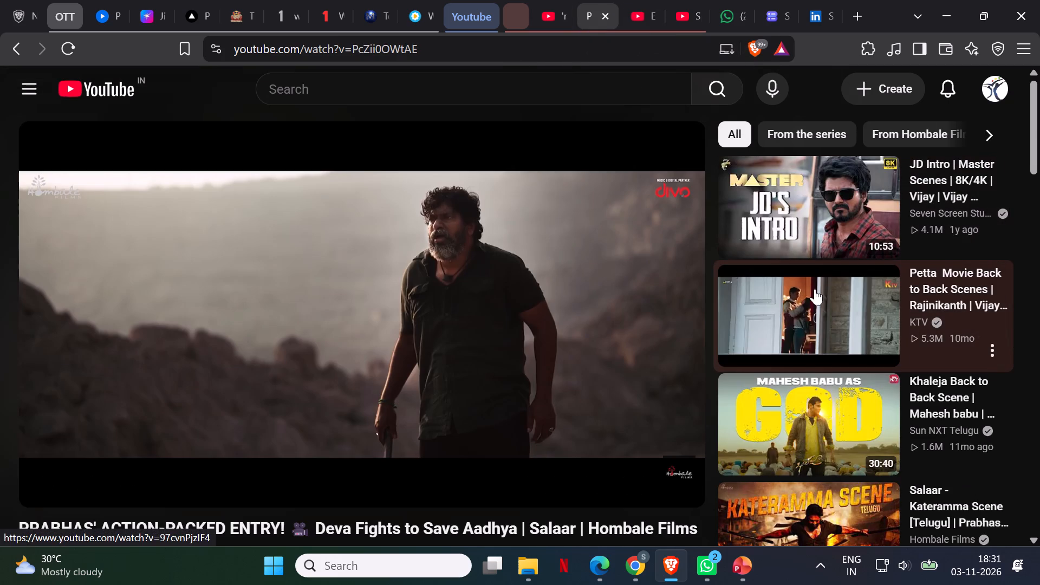
left_click(809, 318)
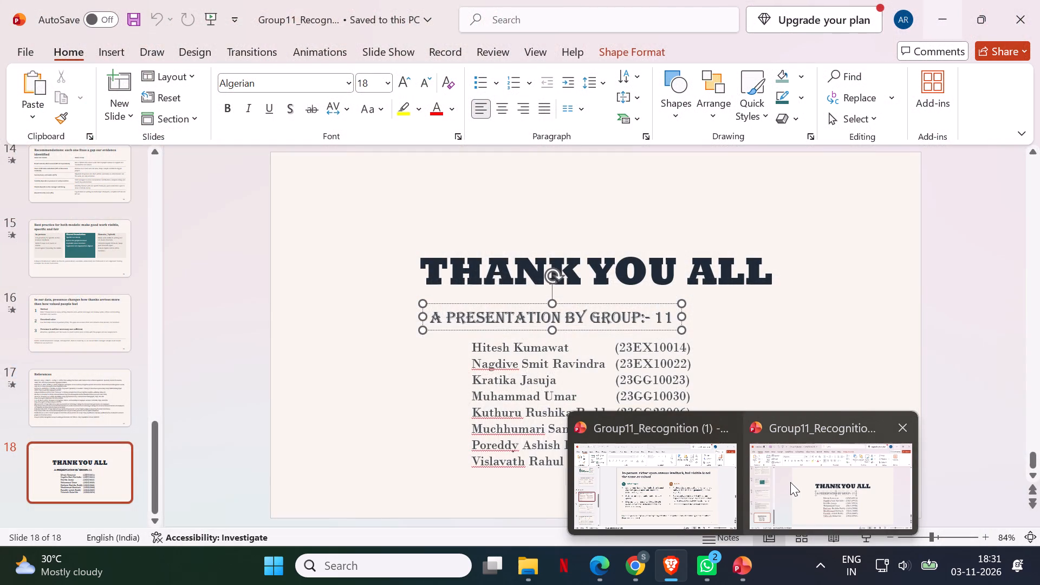
Close the Group11_Recognition presentation window showing the "Thank you all" slide.
left_click(900, 428)
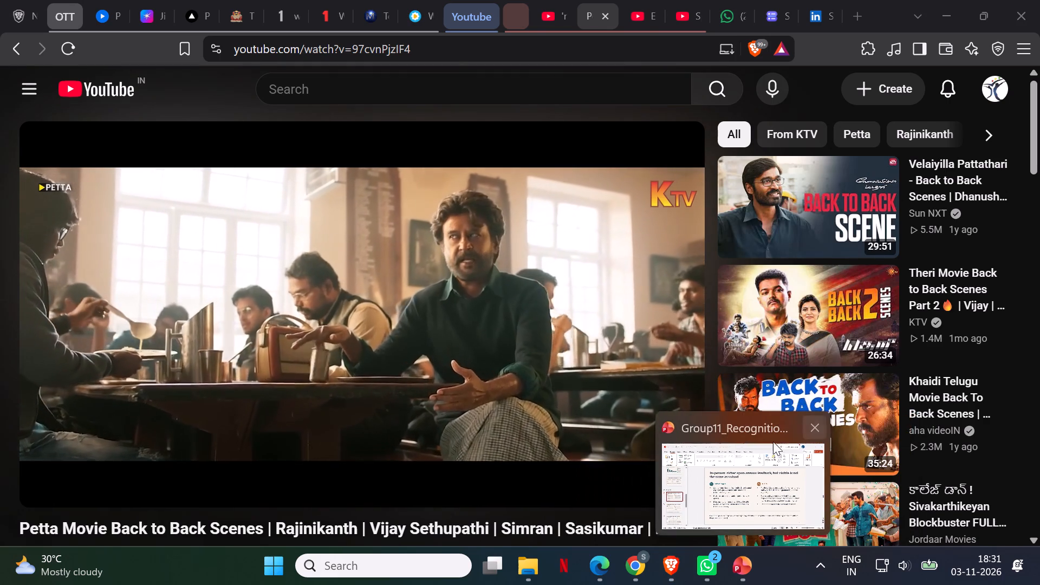
Arrange the windows side by side, with the Group11_Recognition (1) presentation on the left half and the Petta video on the right half.
left_click(727, 464)
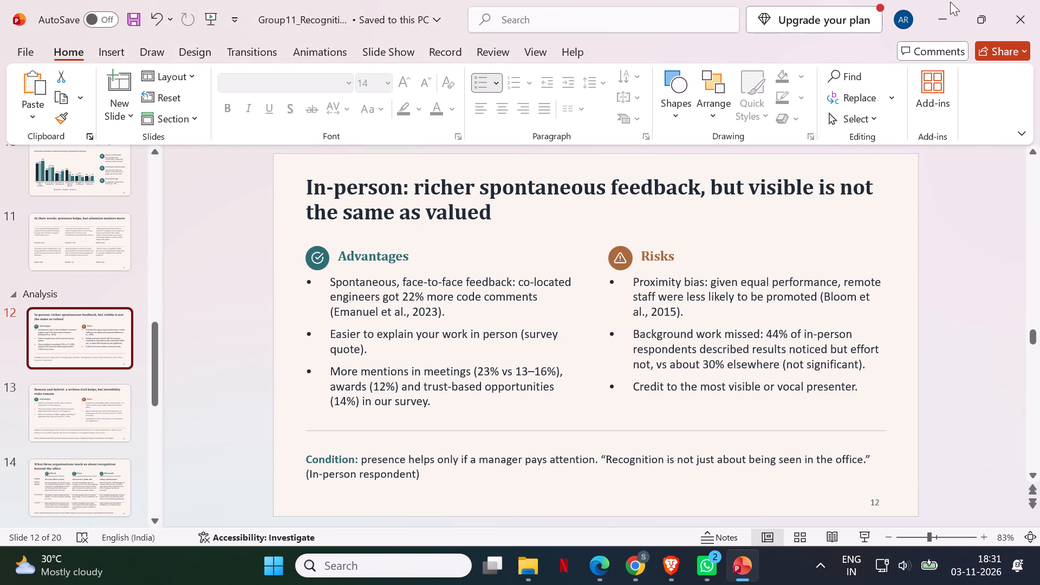
left_click(950, 2)
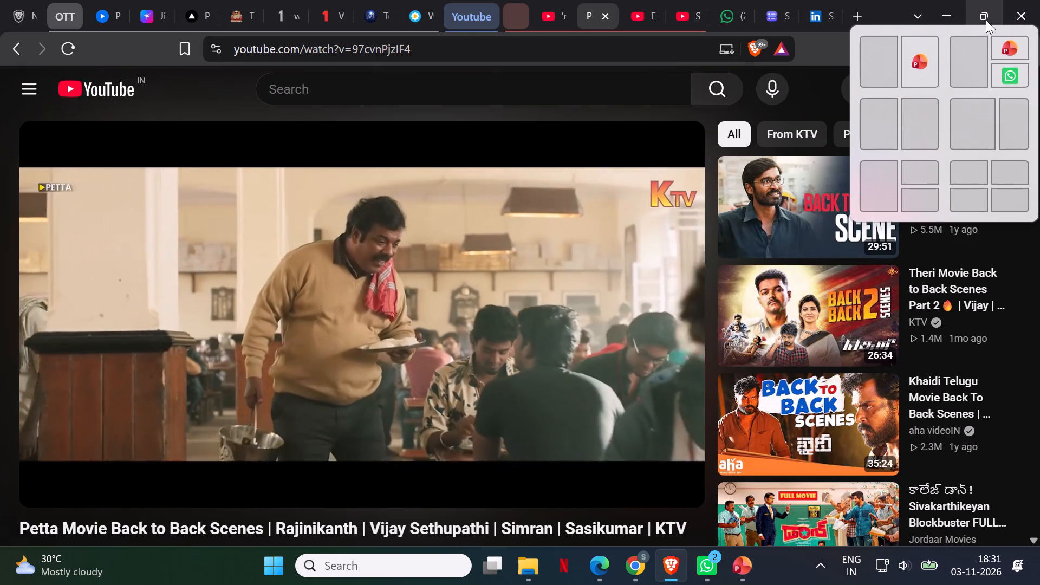
left_click(905, 127)
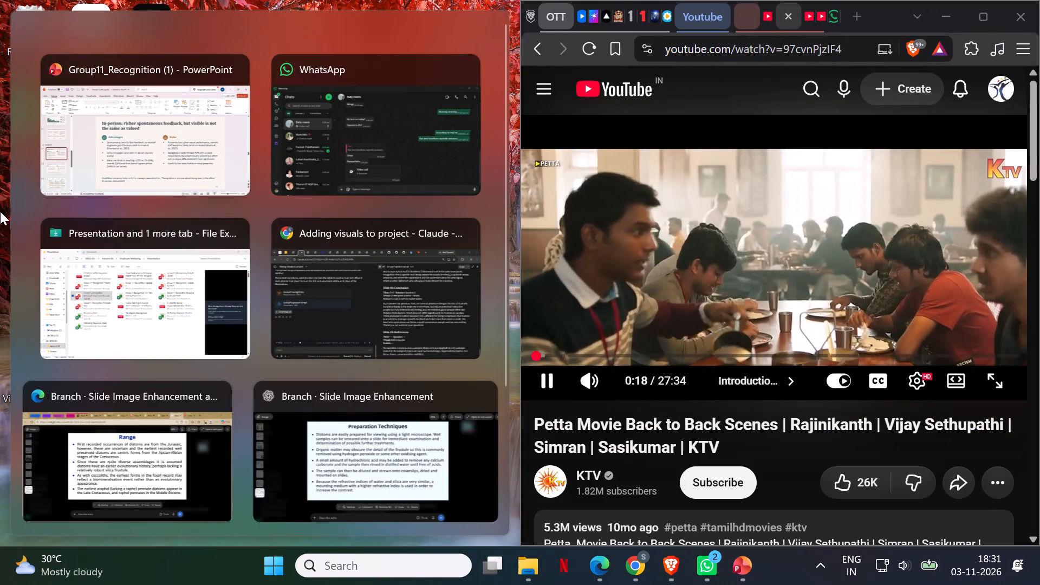
left_click(127, 153)
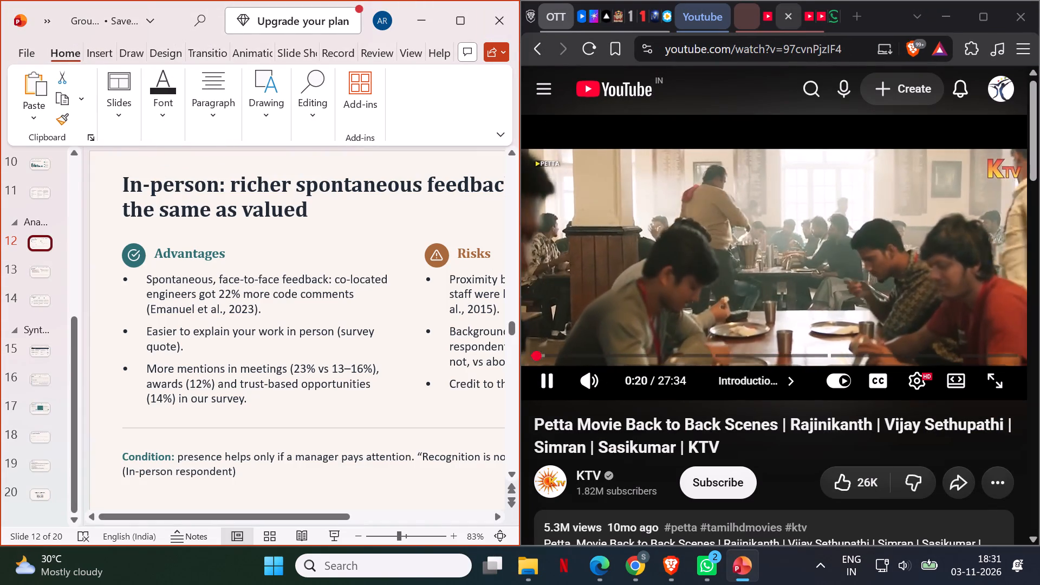
Delete the Sources text box at the bottom of slide 13, "Remote and hybrid".
scroll(382, 341, "left", 2)
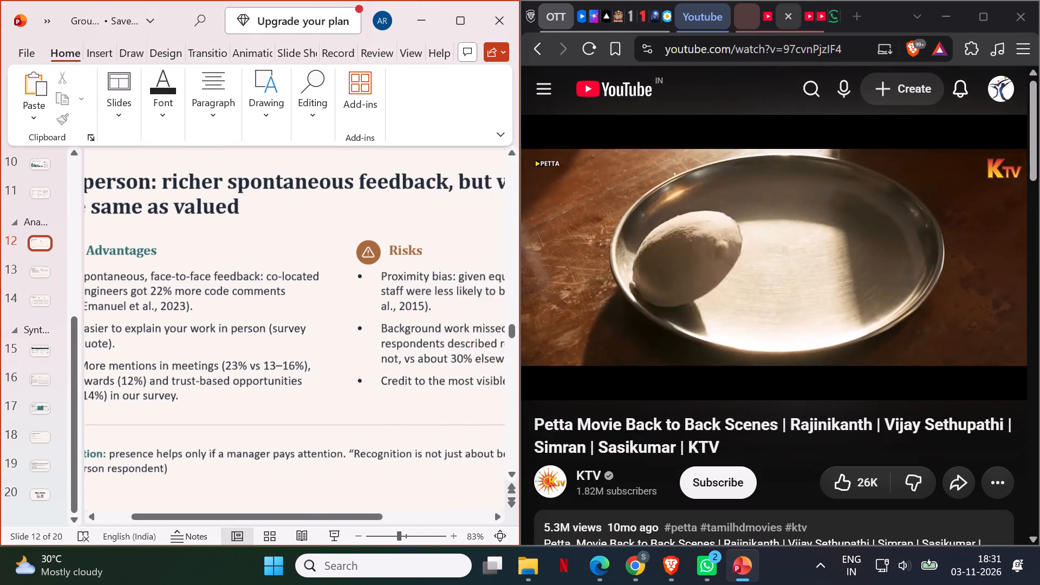
scroll(382, 341, "left", 1)
scroll(382, 341, "down", 1)
scroll(382, 341, "right", 1)
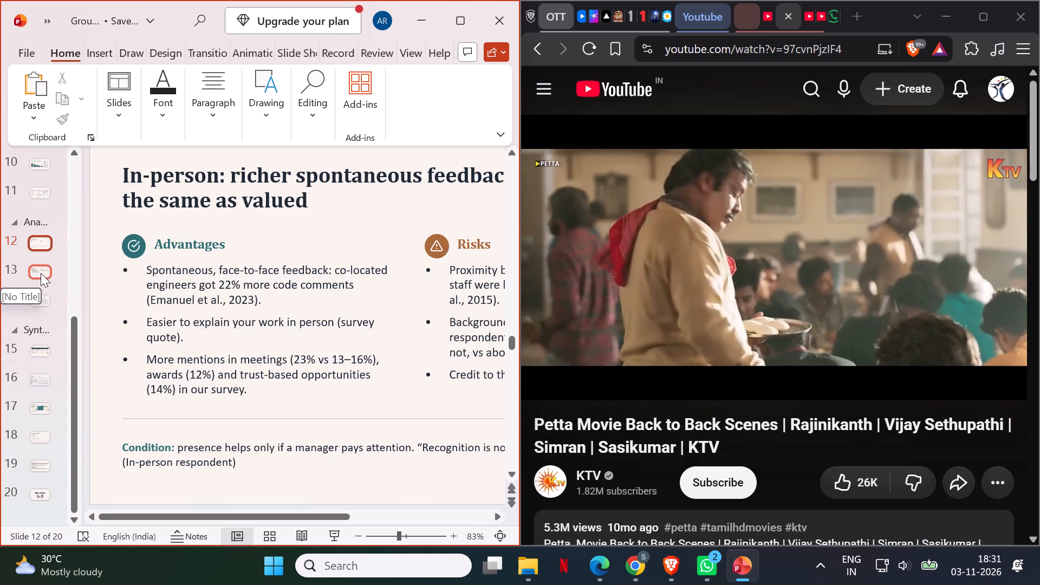
left_click(41, 273)
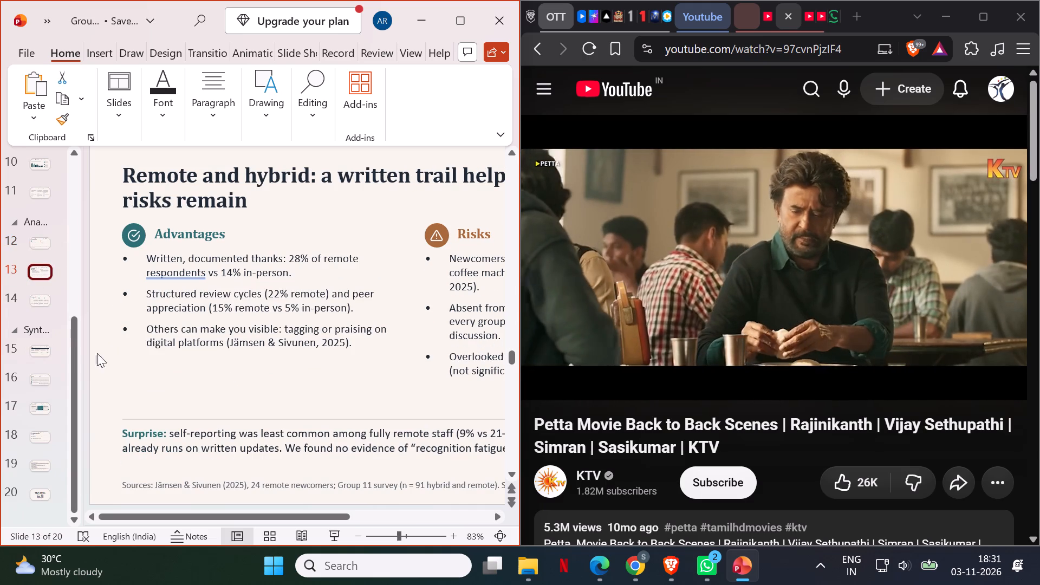
left_click(37, 248)
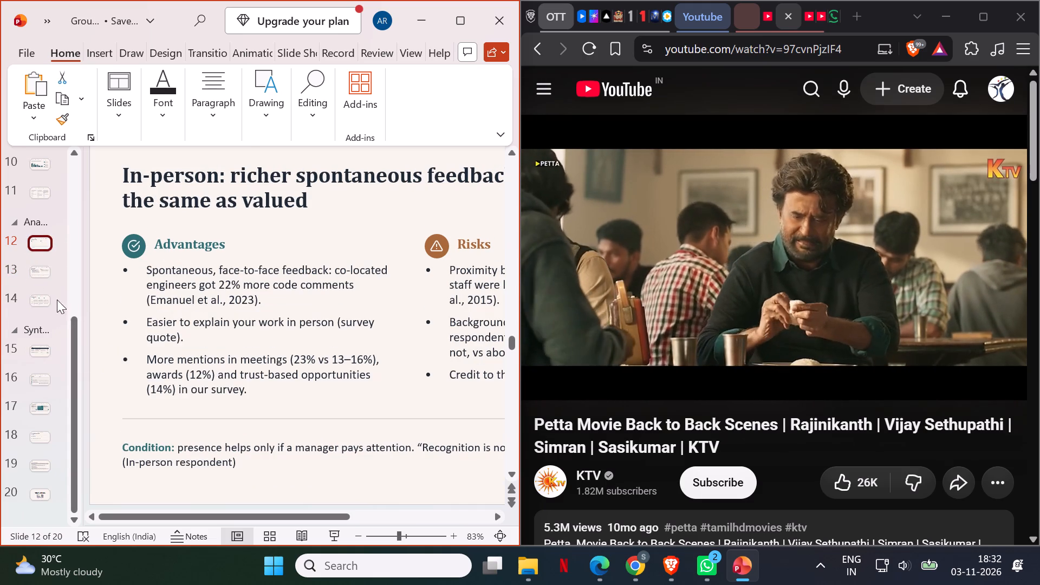
left_click(43, 276)
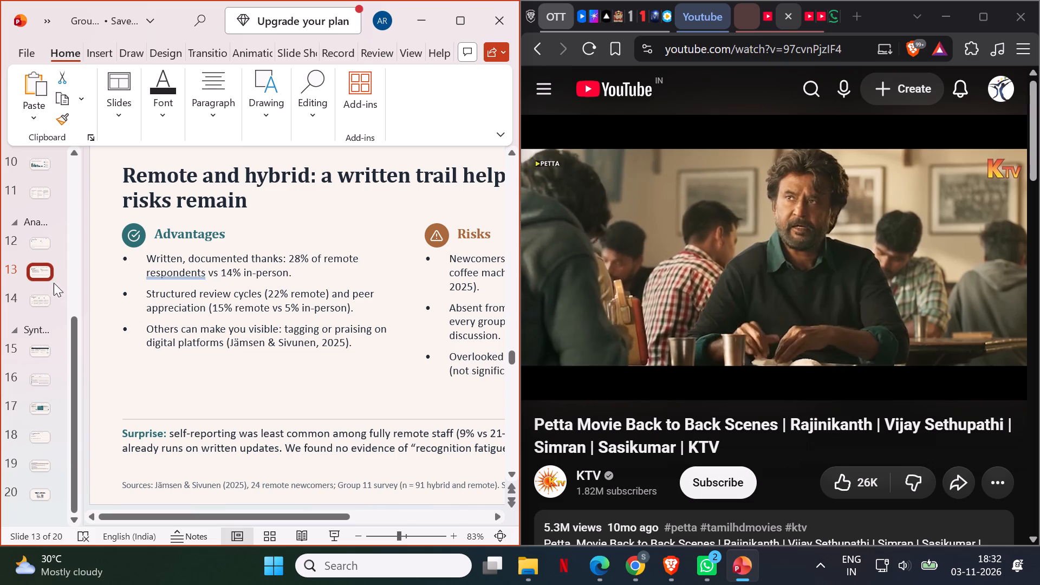
left_click(116, 479)
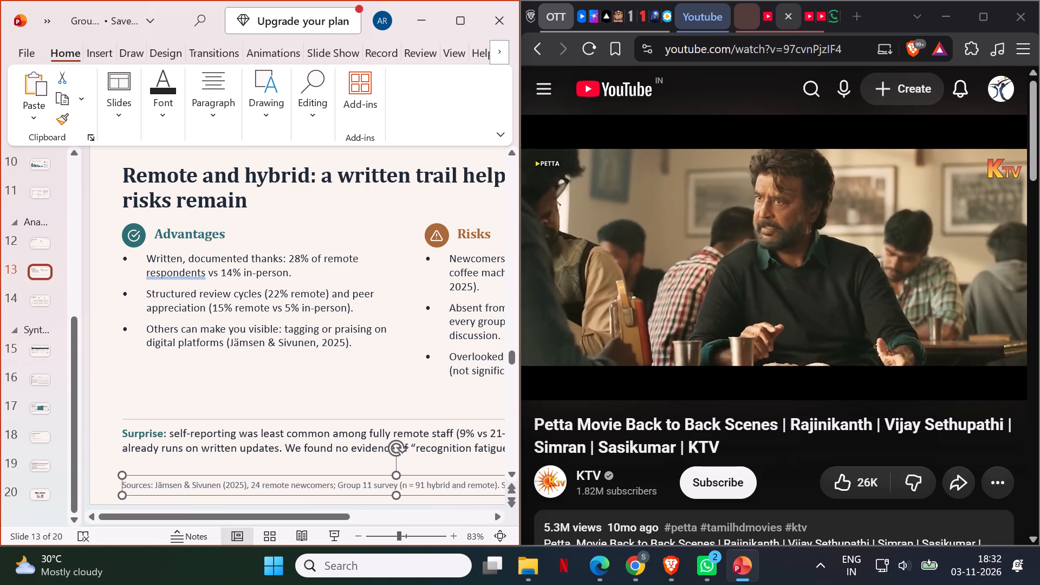
key("Delete")
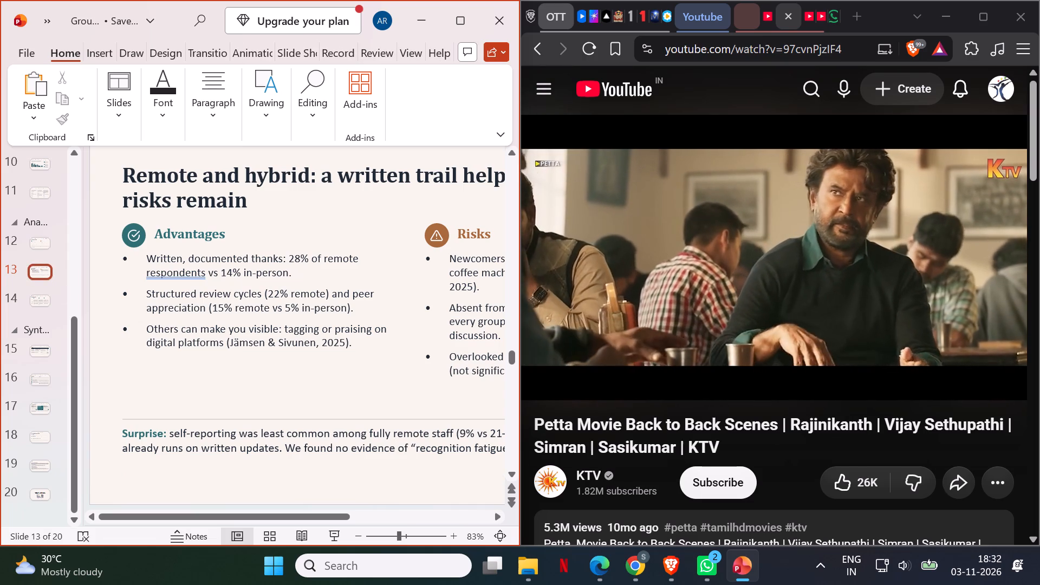
Move the "Surprise" text box on slide 13 slightly down, away from the divider line above it.
left_click(115, 436)
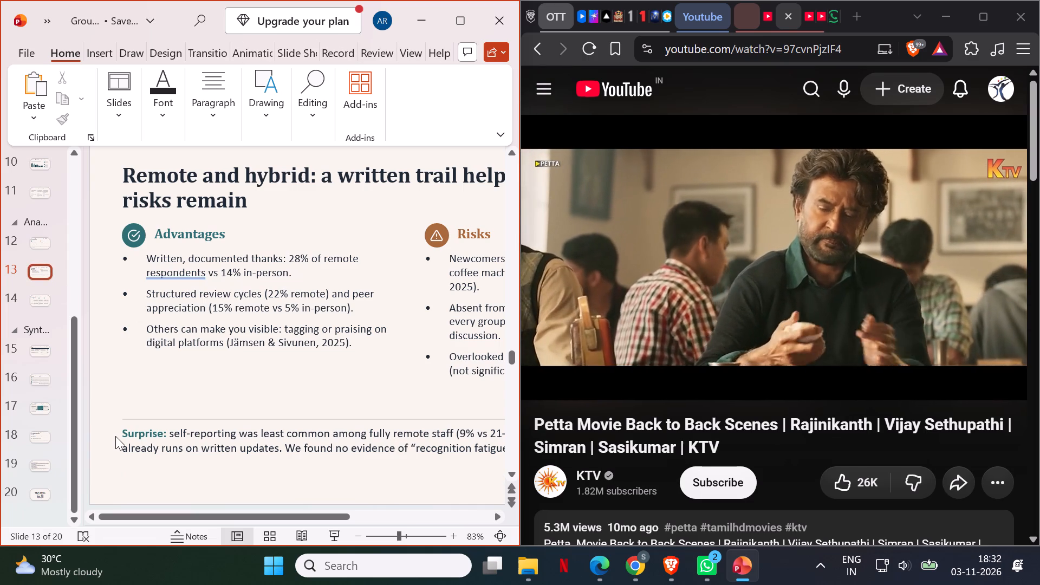
left_click(117, 437)
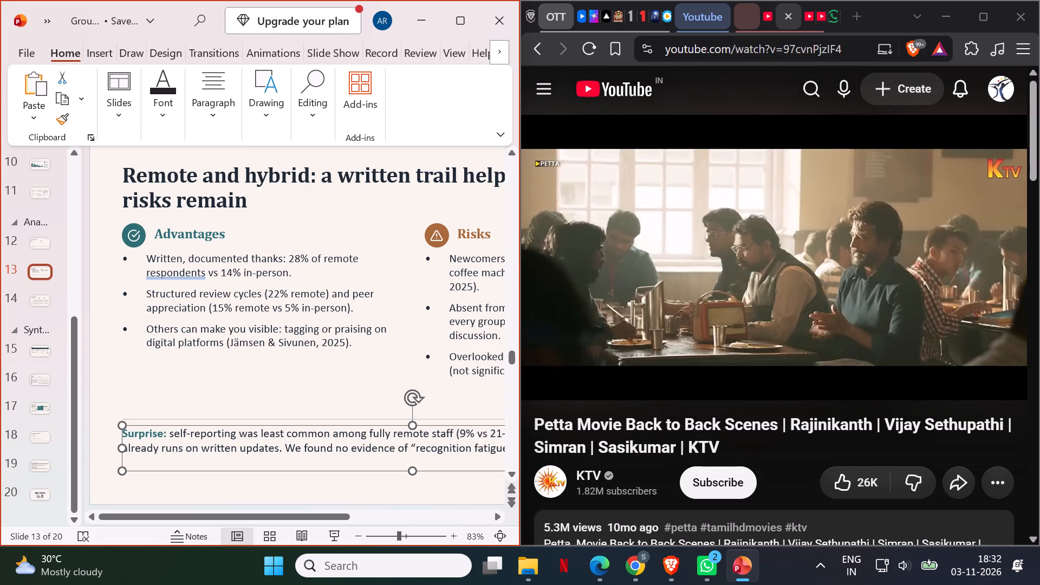
left_click(253, 425)
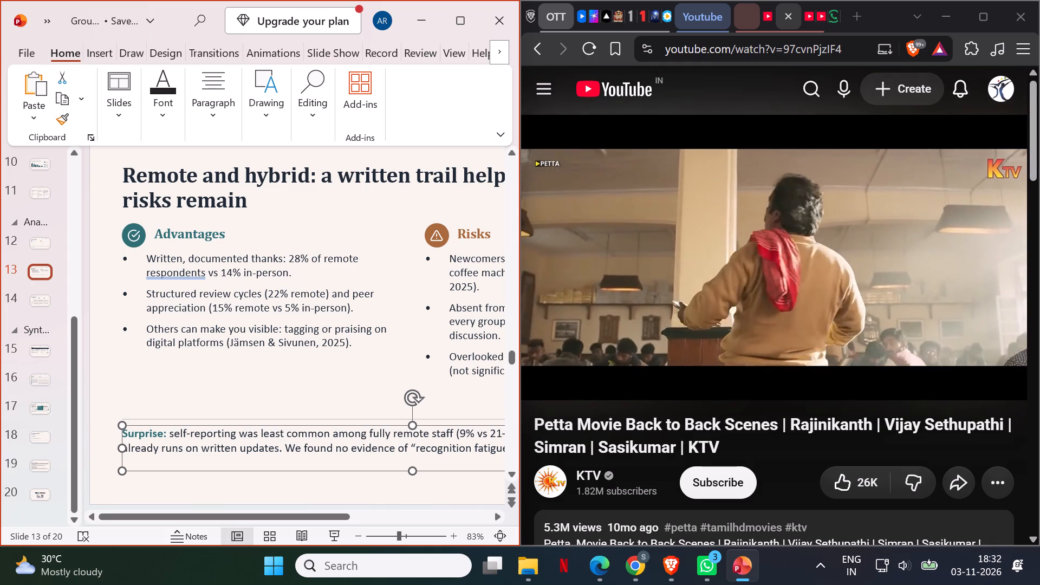
left_click_drag(253, 425, 252, 435)
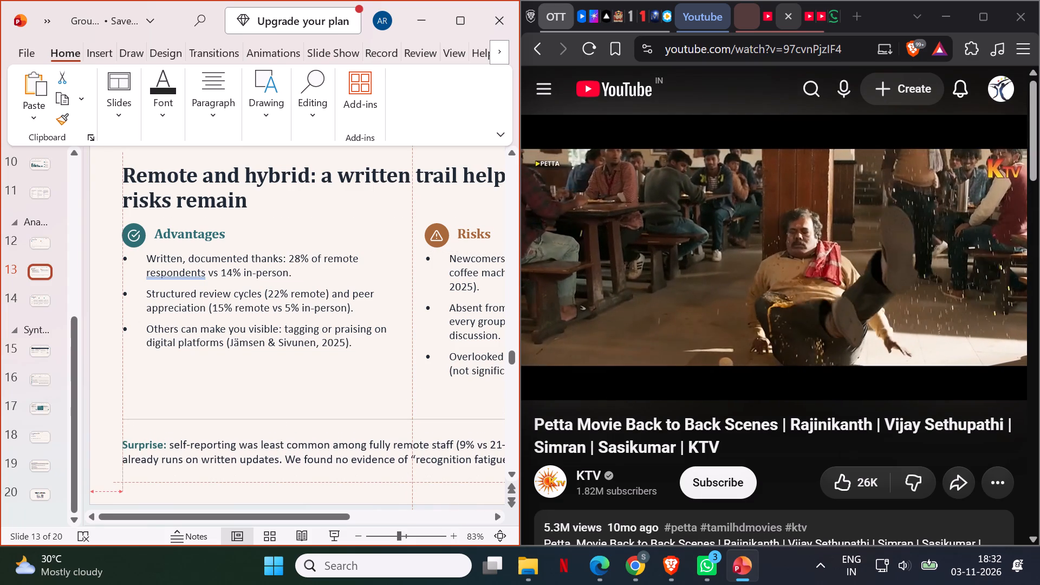
left_click_drag(252, 435, 252, 439)
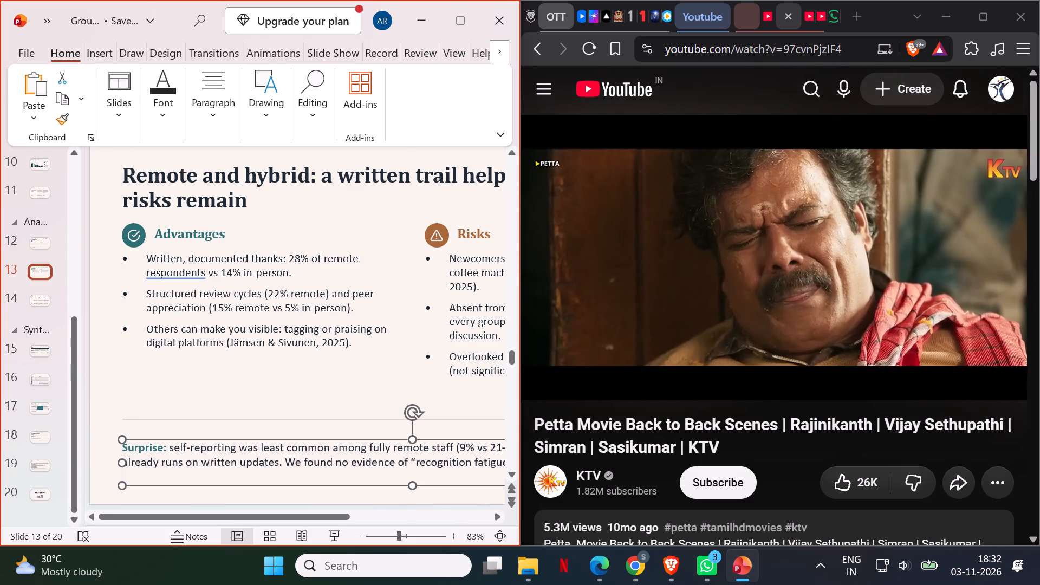
left_click(108, 263)
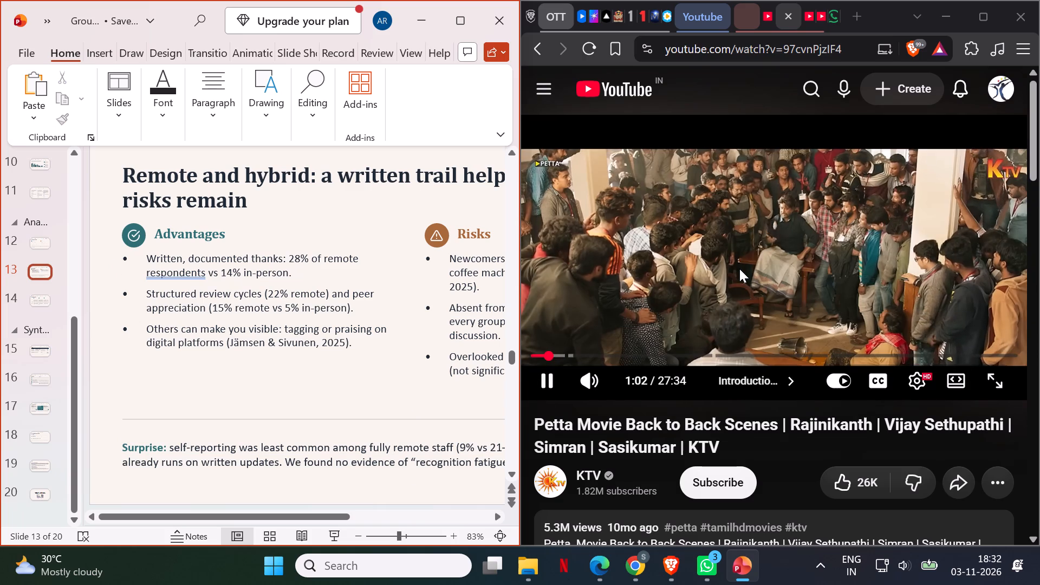
Pause the Petta back-to-back scenes video.
scroll(739, 269, "down", 8)
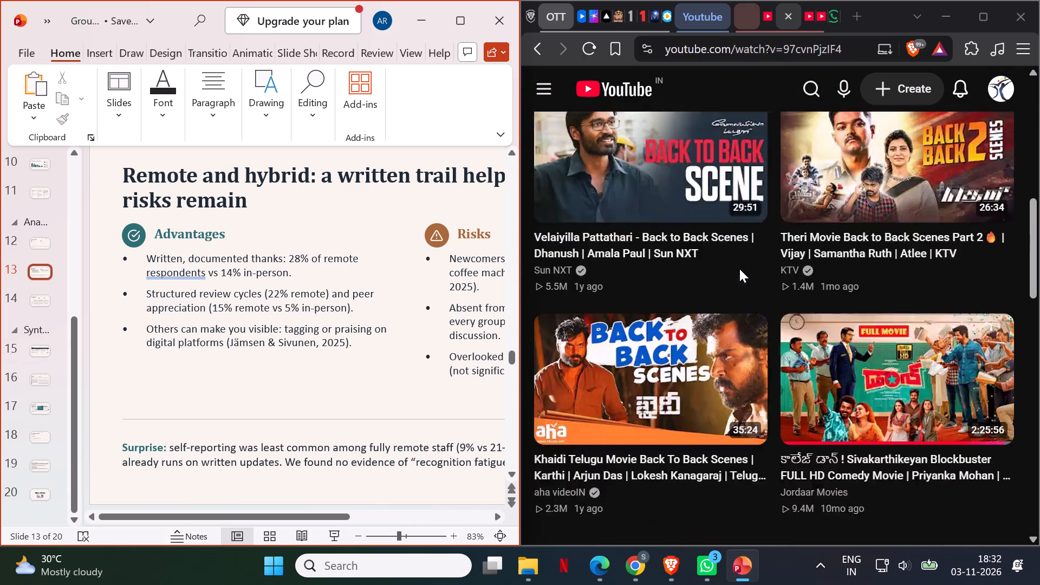
scroll(739, 269, "down", 1)
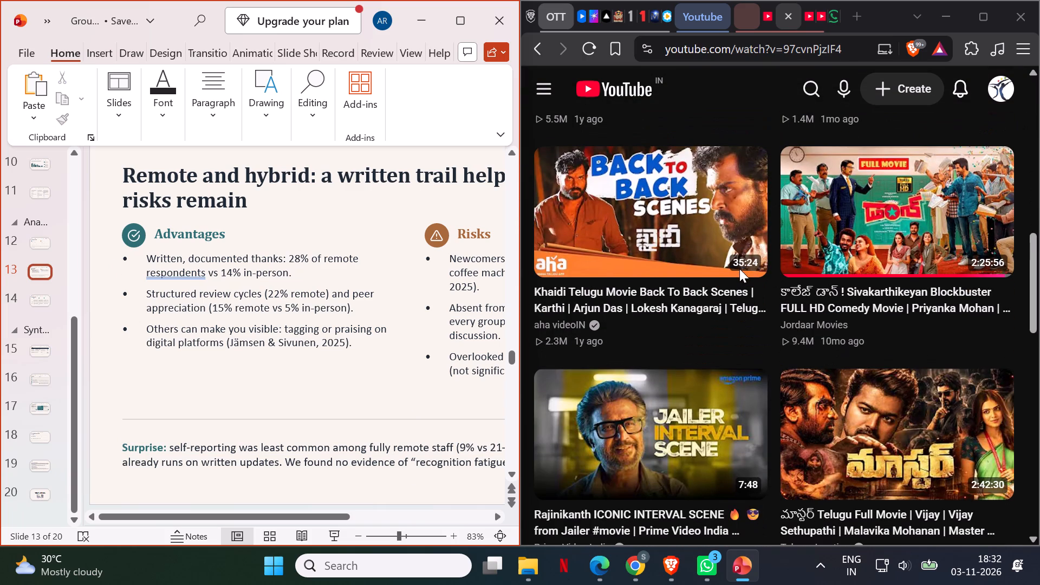
scroll(739, 269, "up", 10)
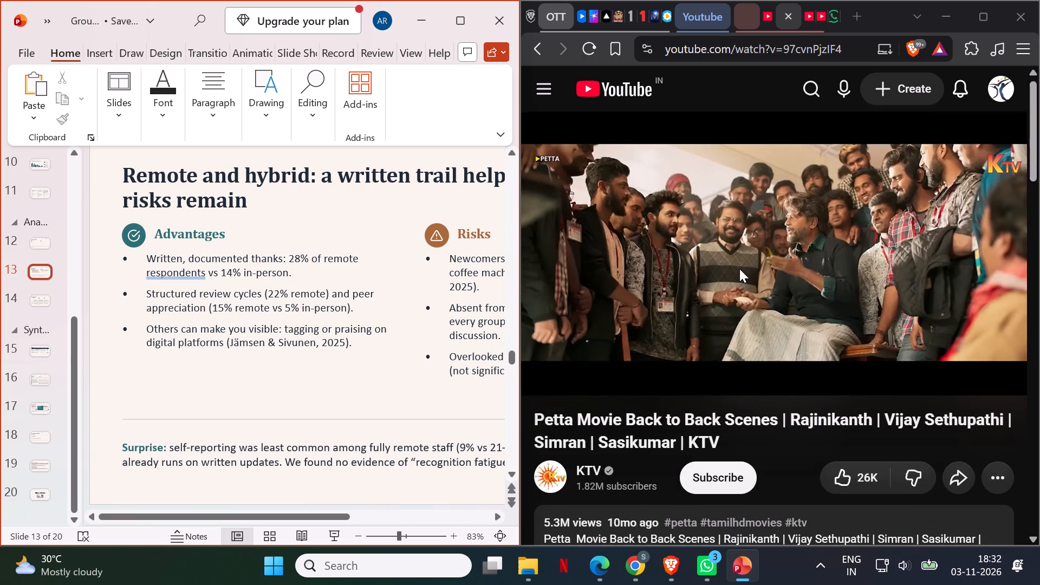
scroll(739, 269, "up", 4)
left_click(708, 248)
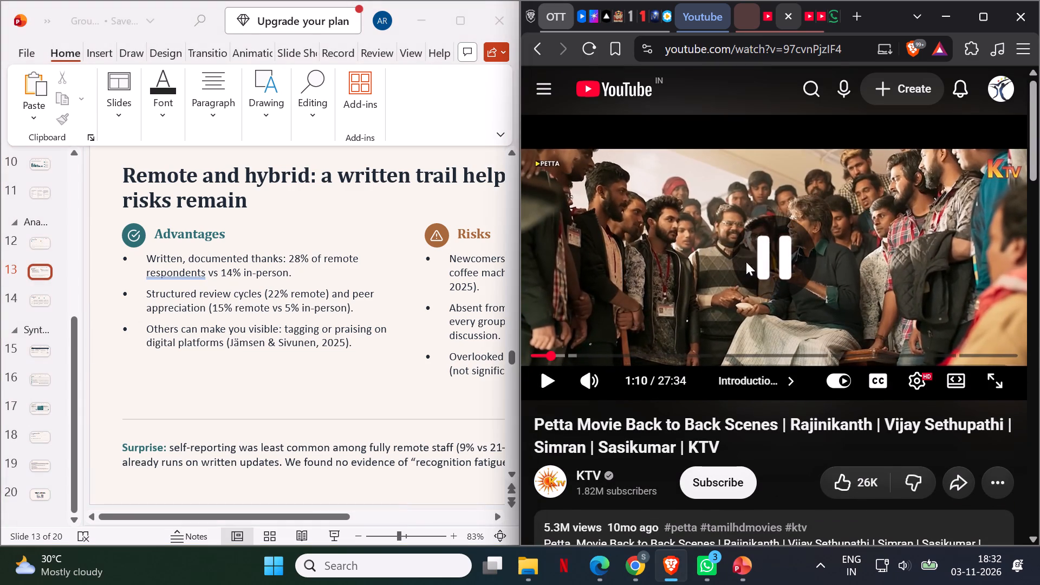
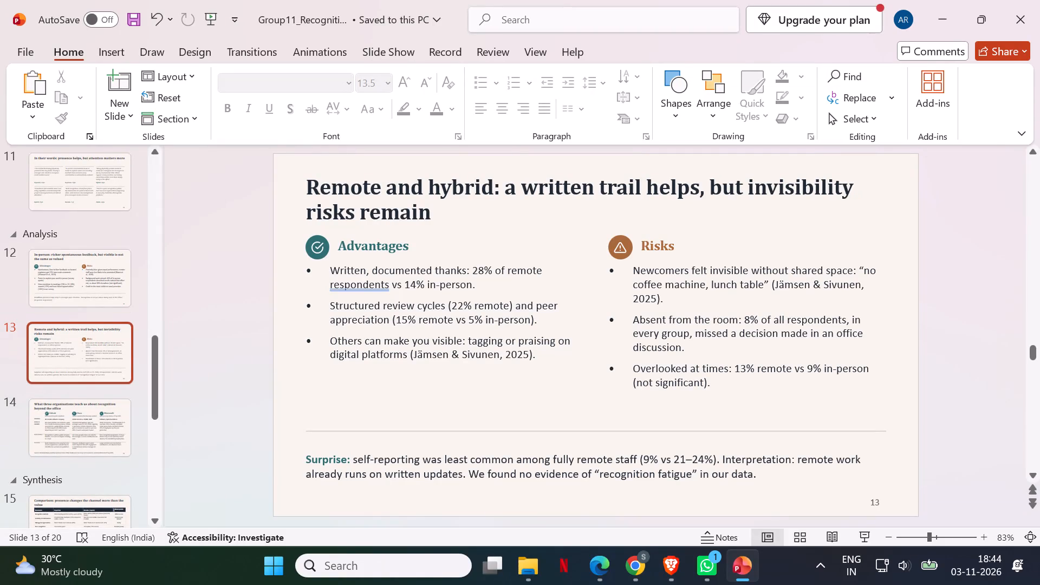
Switch to the Brave browser and rewind the Comedian Jeevan English speech video by 5 seconds.
left_click(681, 569)
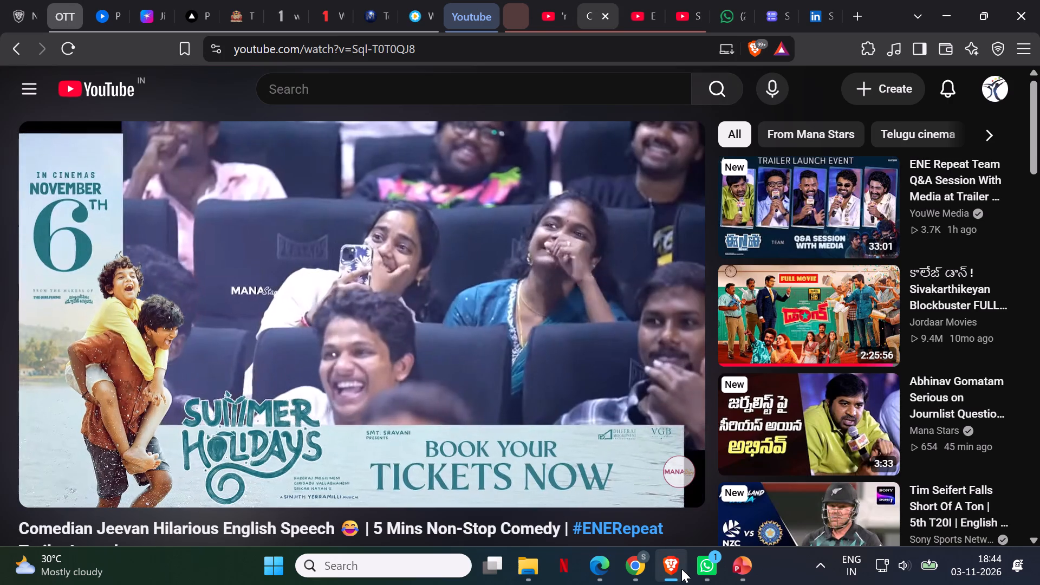
key("Left")
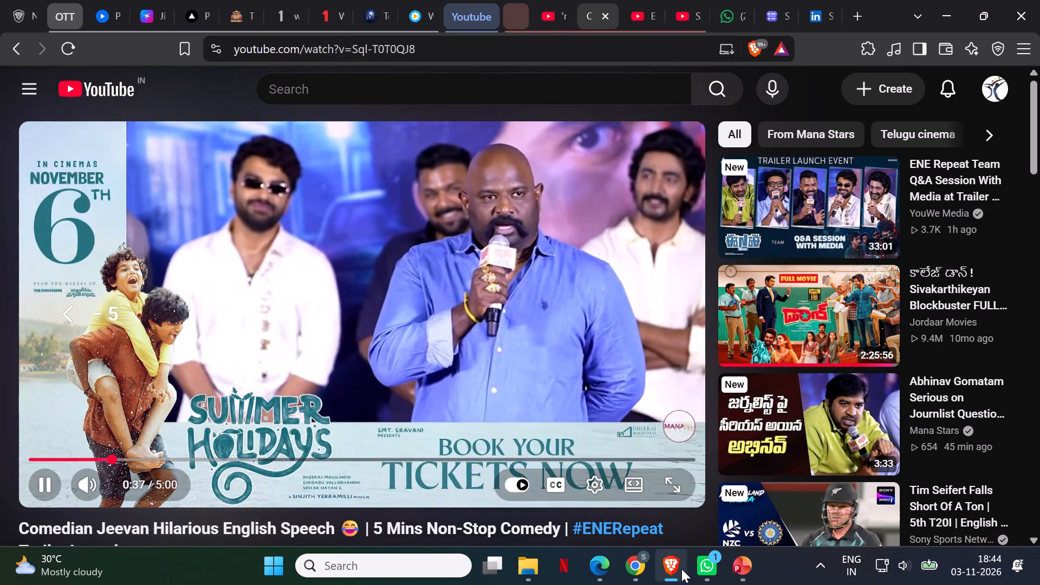
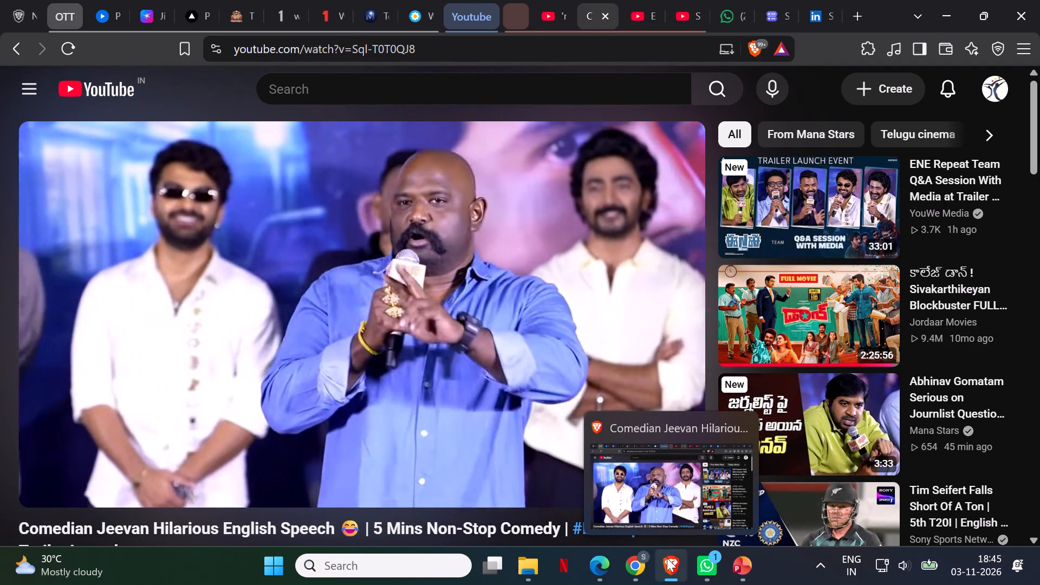
Switch to PowerPoint and change "respondents" to the possessive "respondents’" in slide 13's first Advantages bullet.
left_click(667, 558)
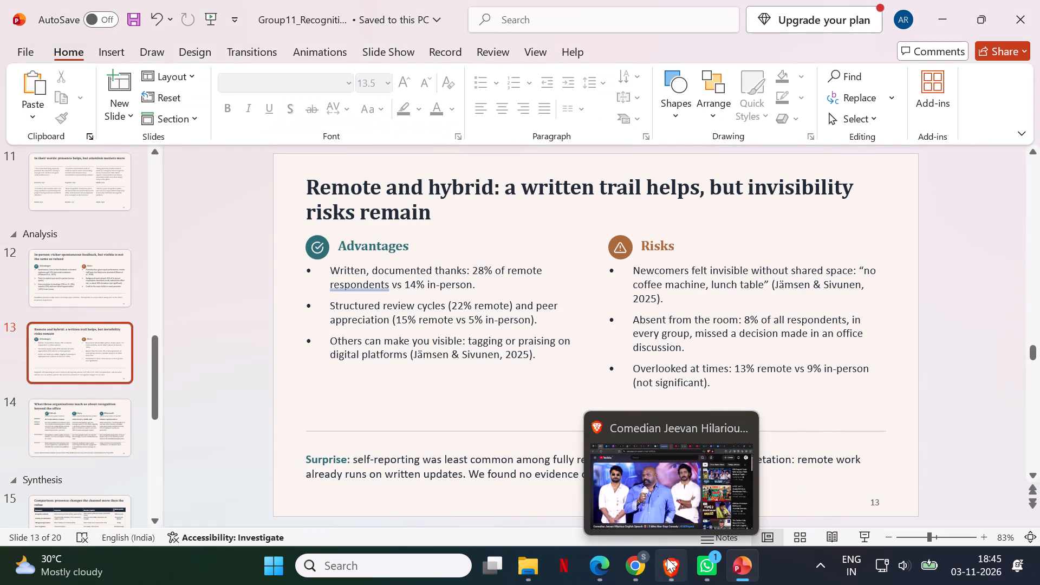
left_click(374, 287)
left_click(374, 287)
right_click(374, 287)
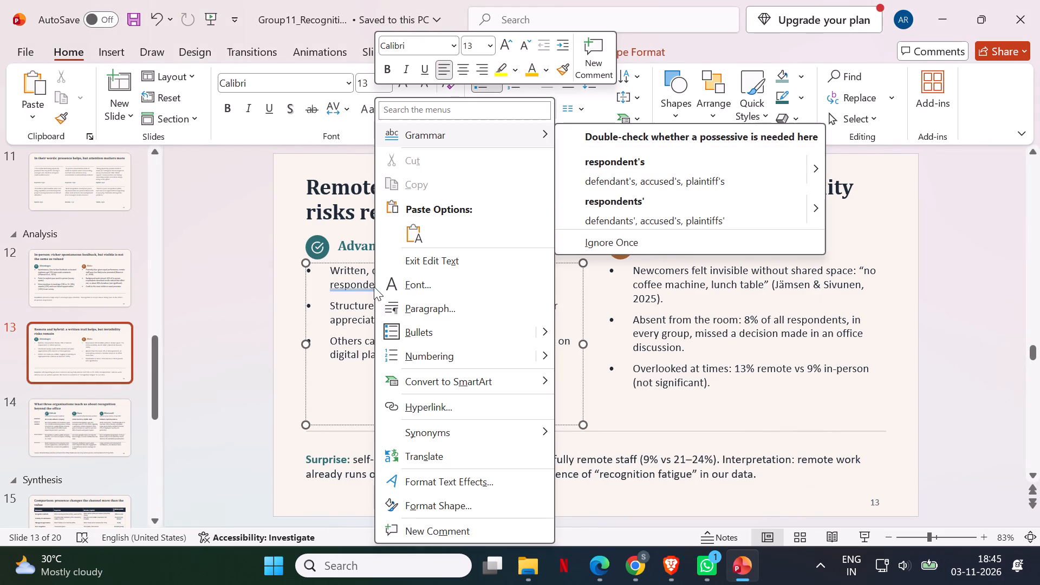
left_click(366, 287)
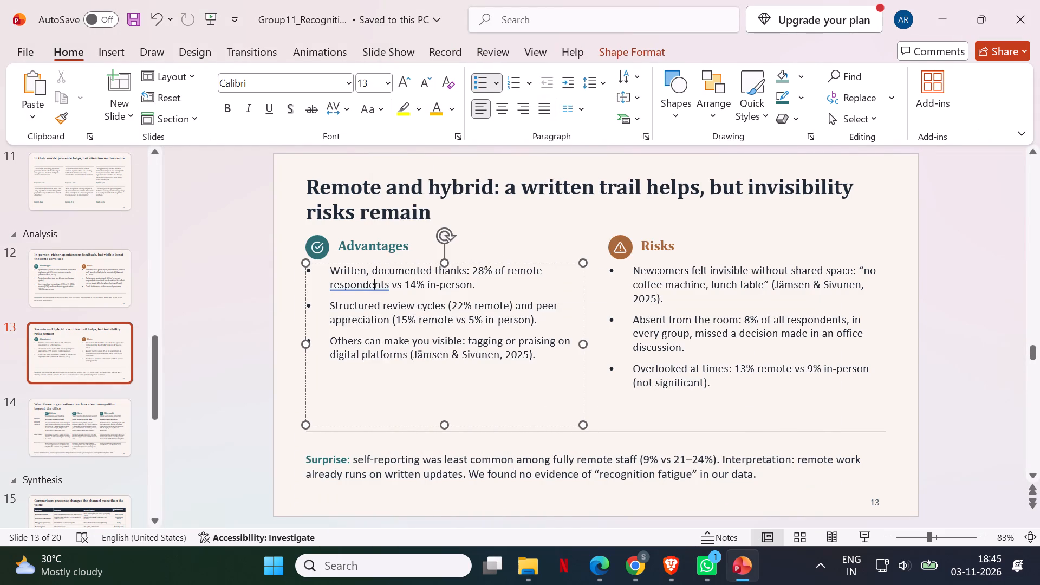
left_click(382, 288)
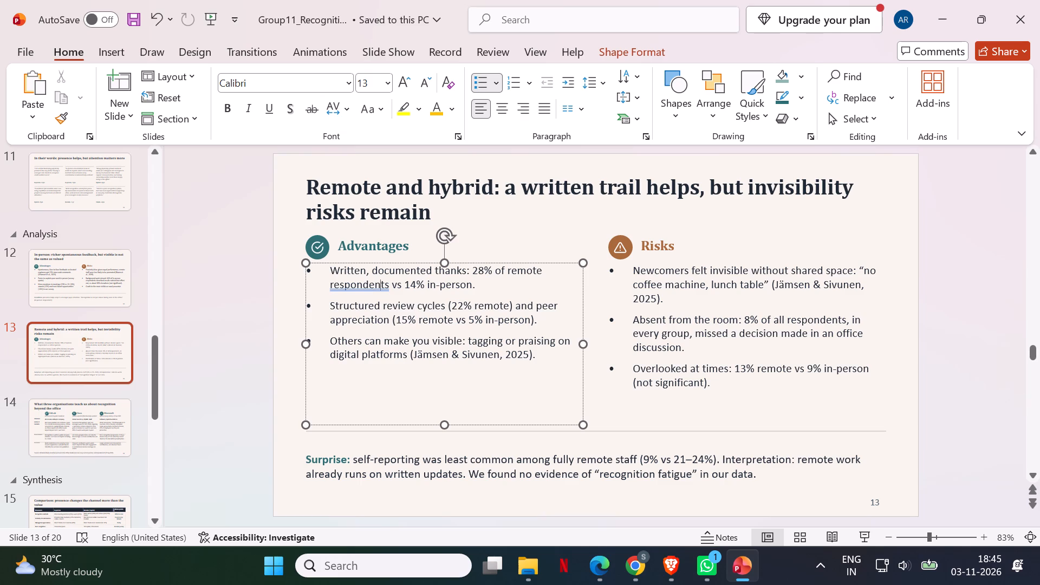
left_click(478, 285)
left_click(389, 285)
key("apostrophe")
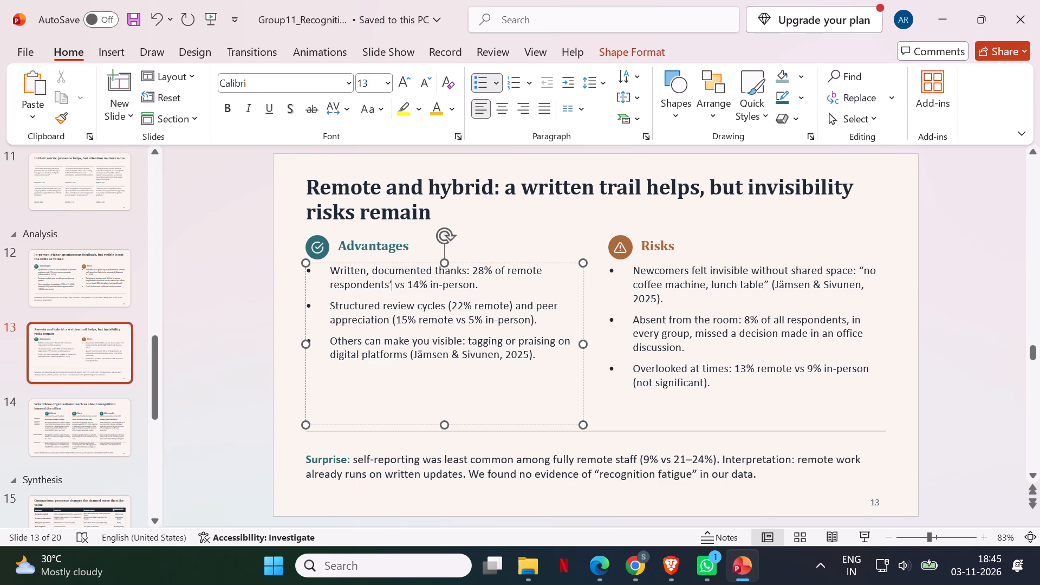
key("BackSpace")
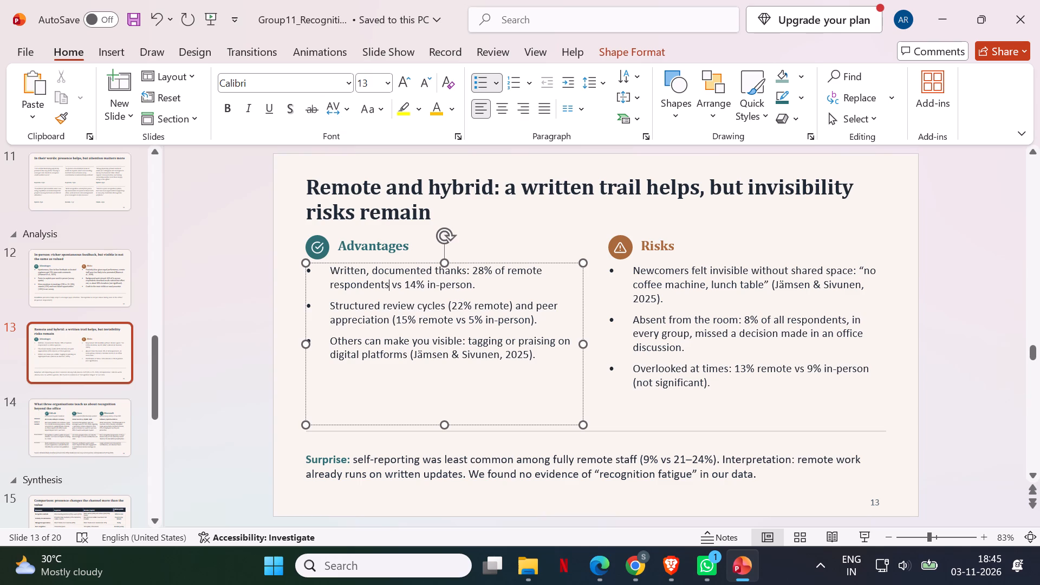
key("apostrophe")
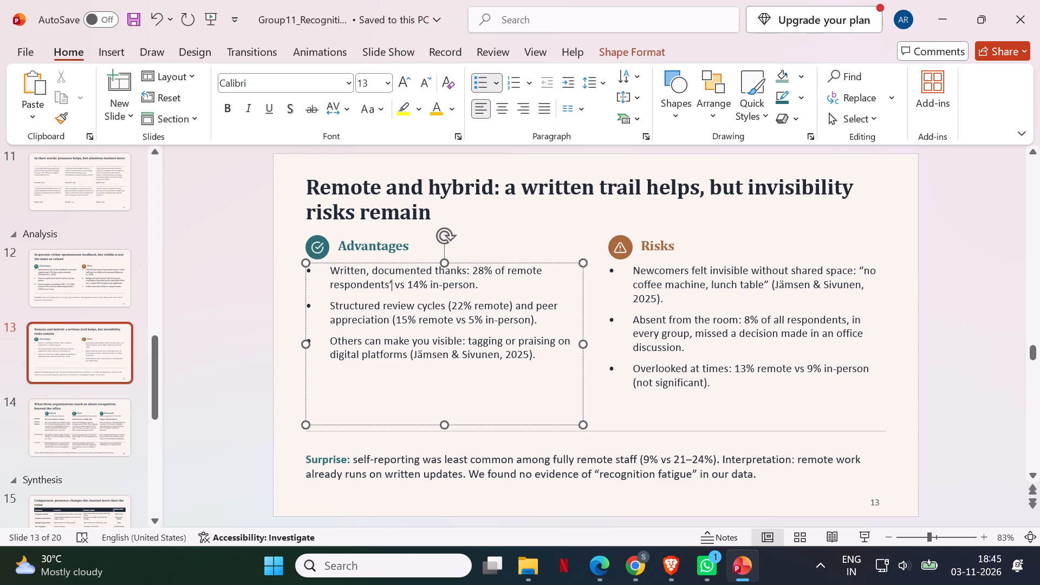
left_click(257, 258)
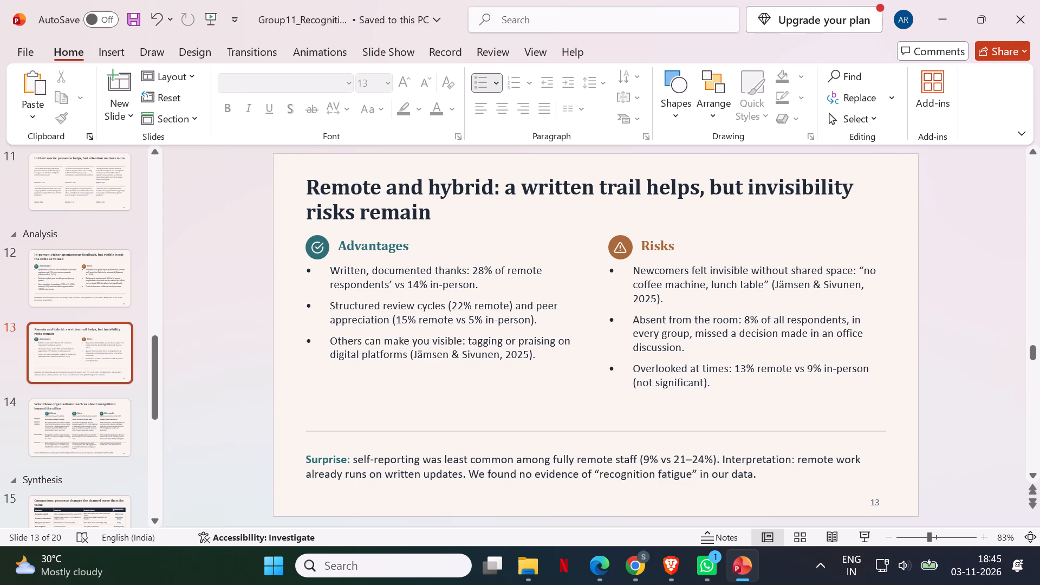
Group the Advantages and Risks icons, headings and bullet text boxes on slide 13 into one object.
left_click(378, 244)
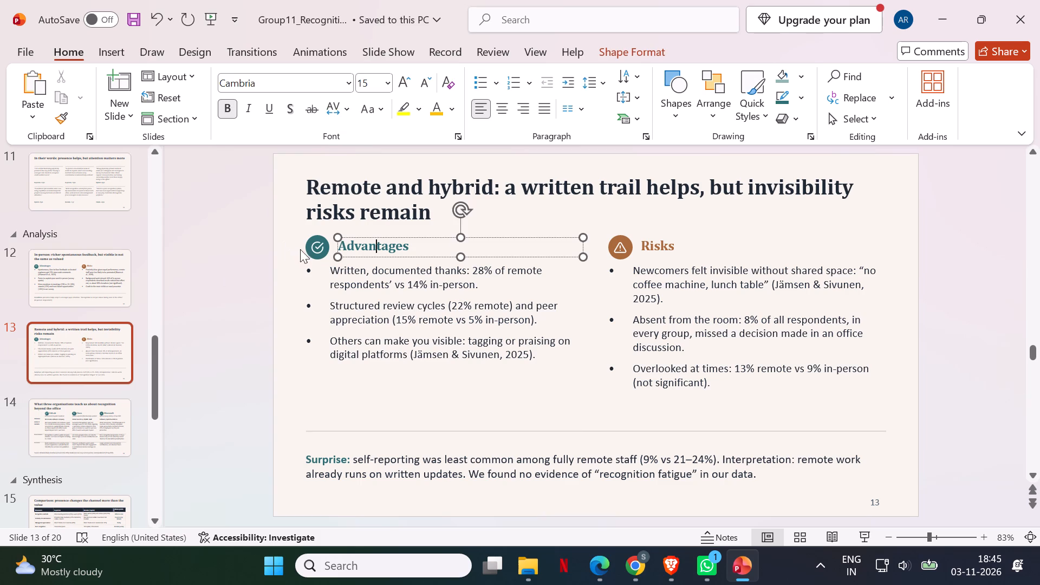
left_click(259, 229)
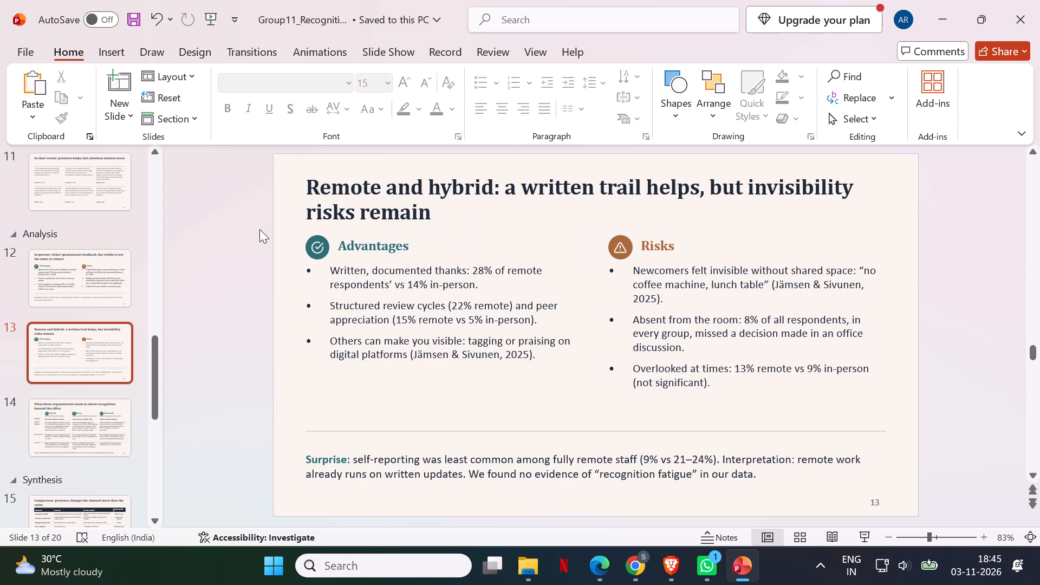
left_click(317, 247)
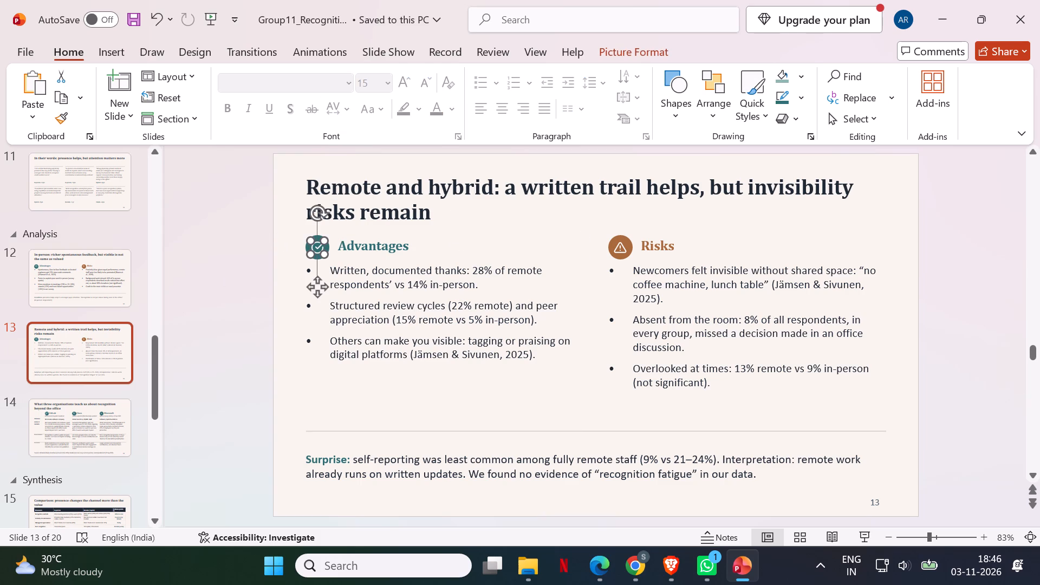
left_click(308, 247, "ctrl")
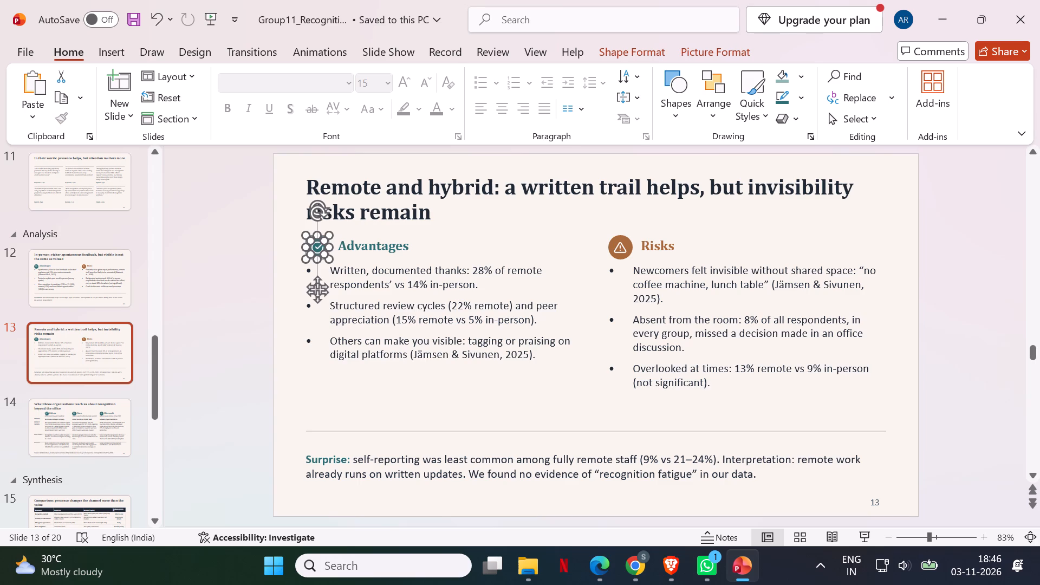
left_click(350, 248, "ctrl")
left_click(653, 245, "ctrl")
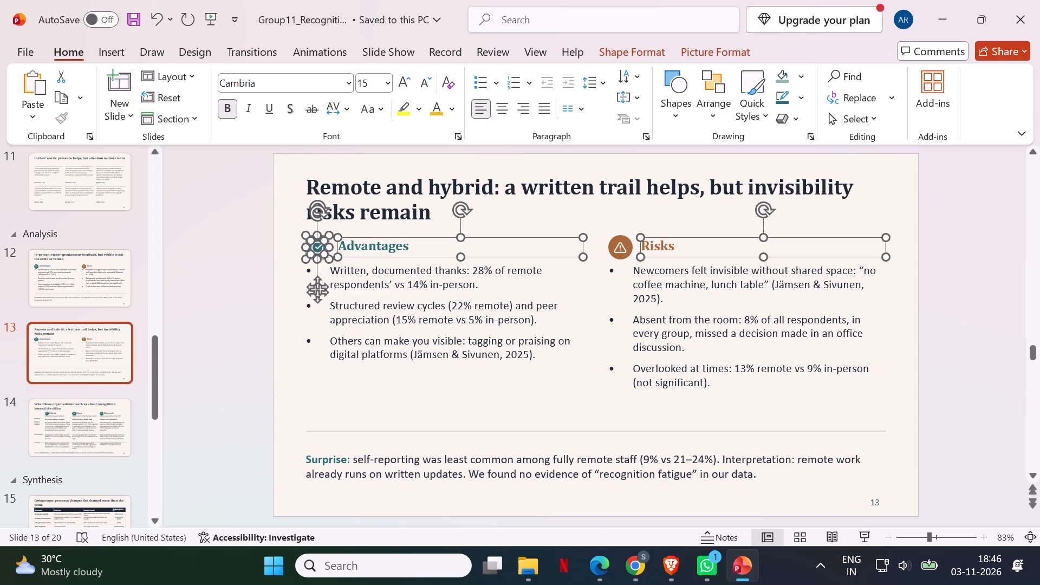
left_click(620, 245, "ctrl")
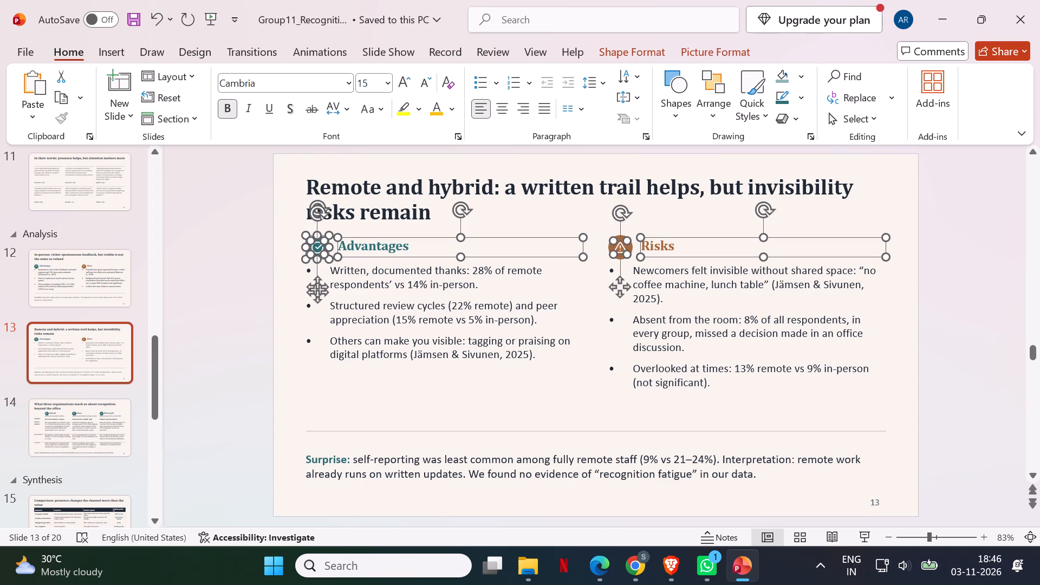
left_click(612, 246, "ctrl")
left_click(626, 248, "ctrl")
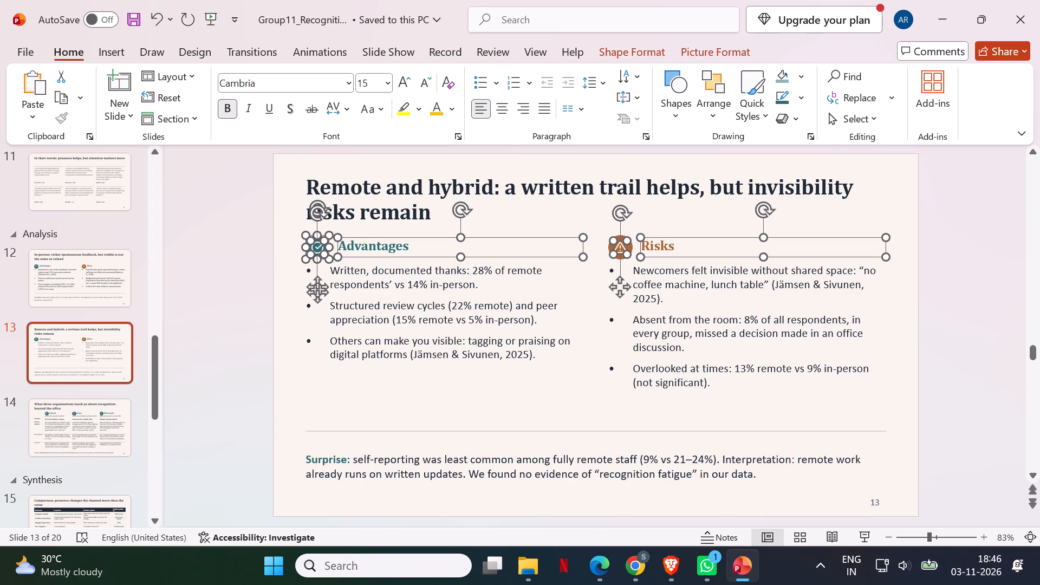
left_click(609, 248, "ctrl")
left_click(428, 272, "ctrl")
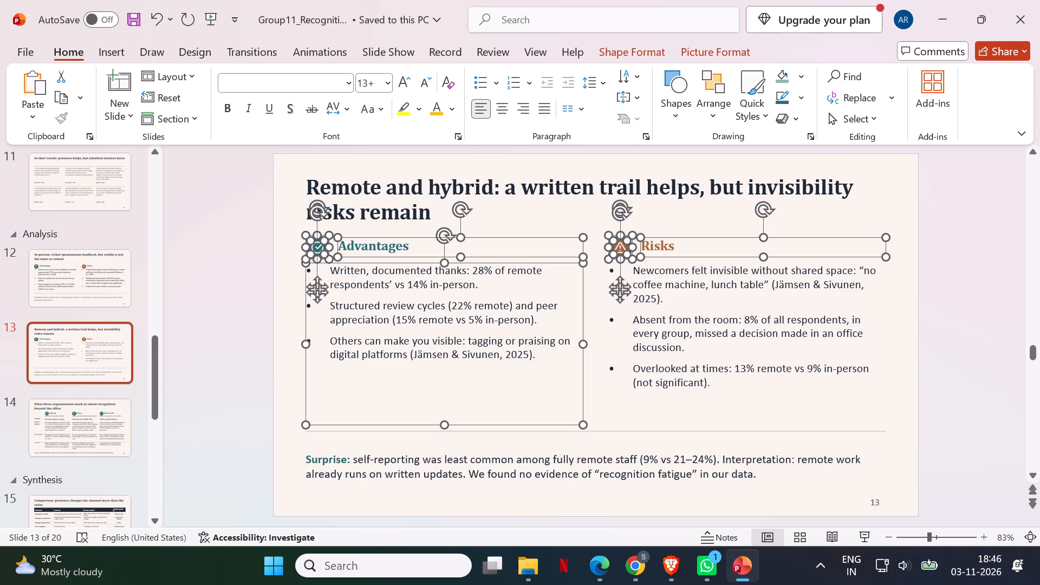
left_click(684, 276, "ctrl")
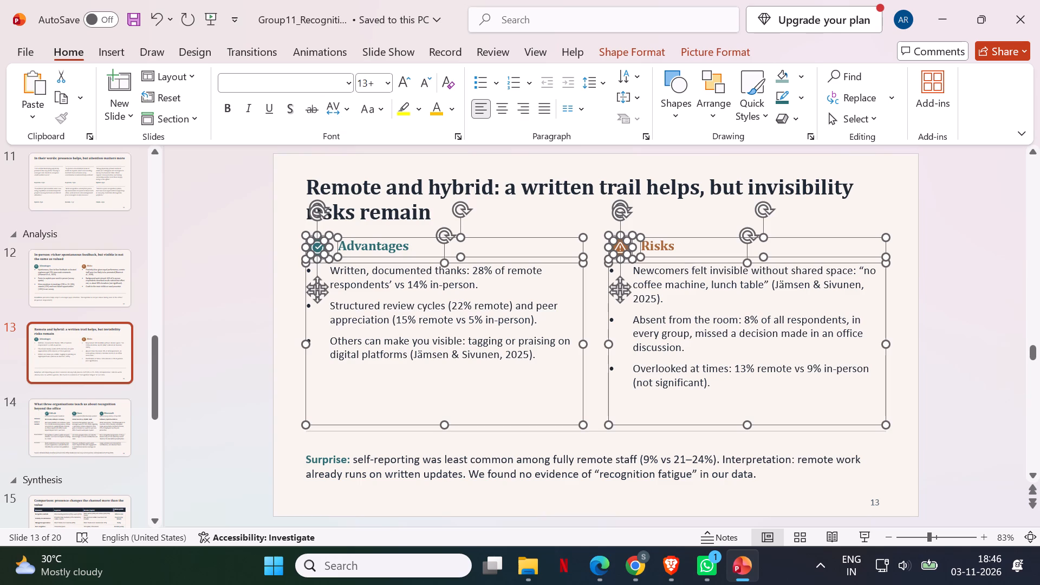
key("ctrl+g")
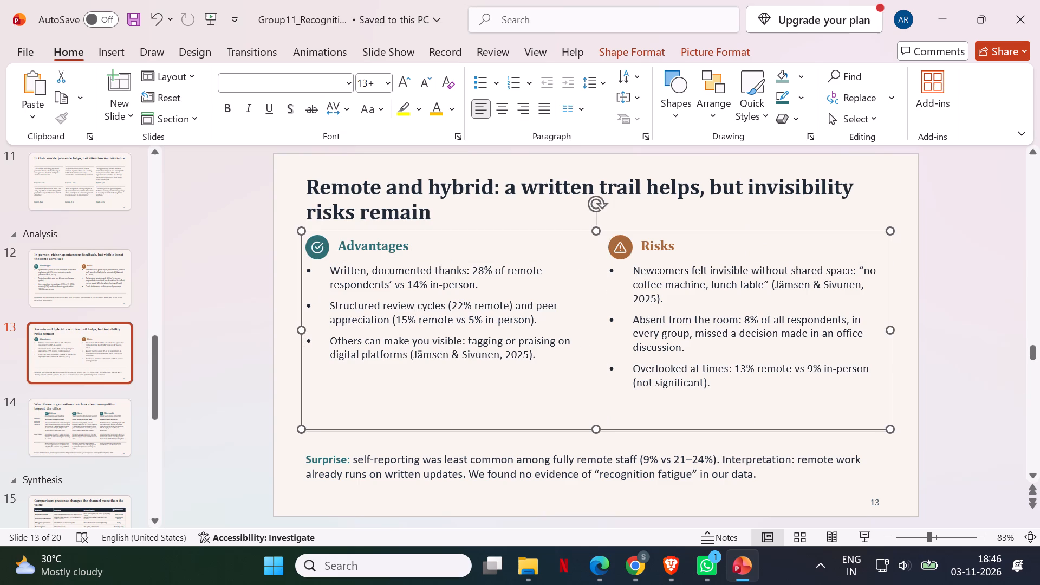
left_click(246, 363)
Move the Surprise note and the divider line above it slightly down on slide 13.
left_click(298, 459)
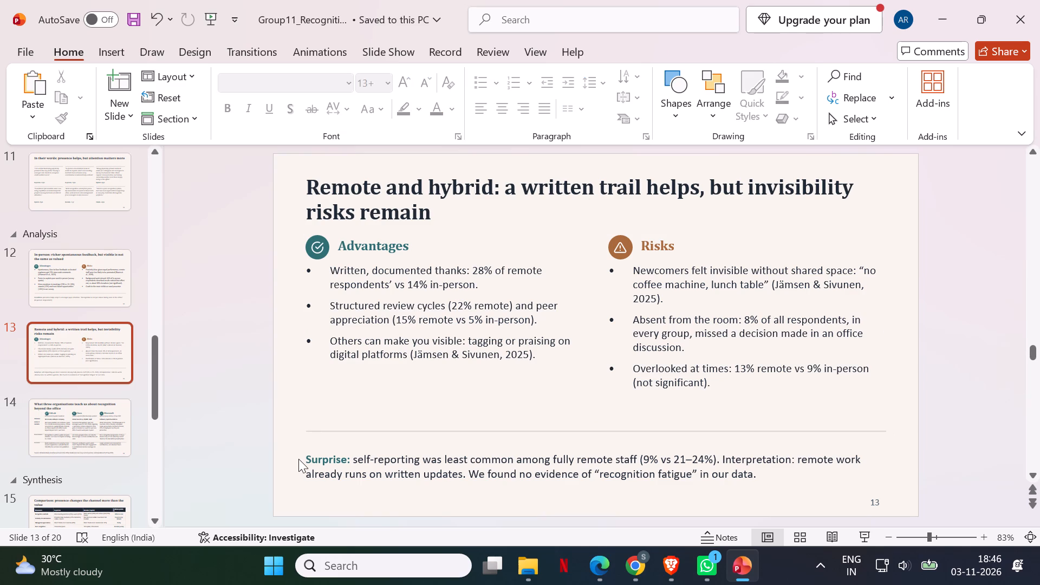
left_click(302, 459)
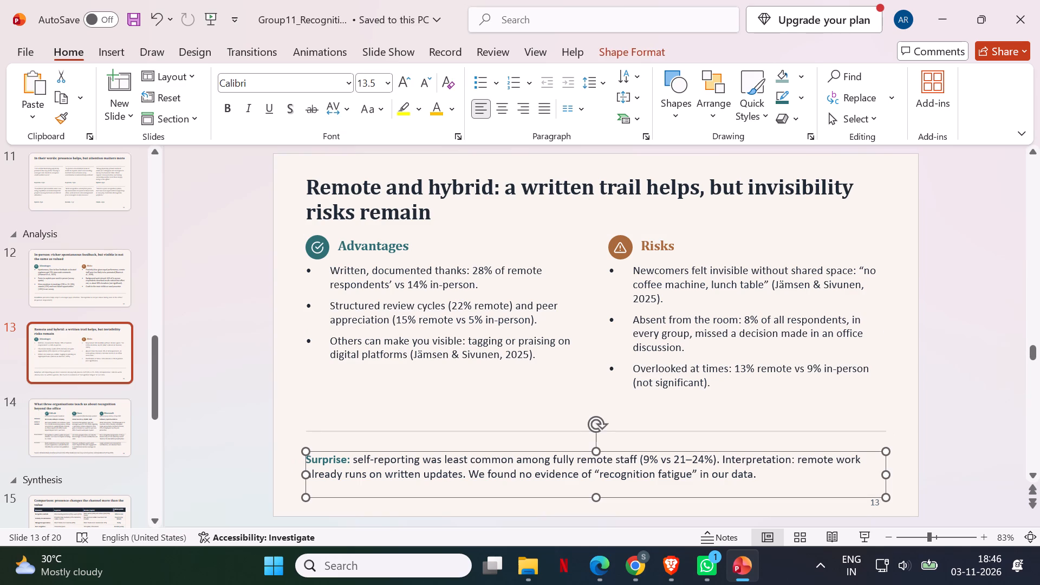
left_click(500, 451)
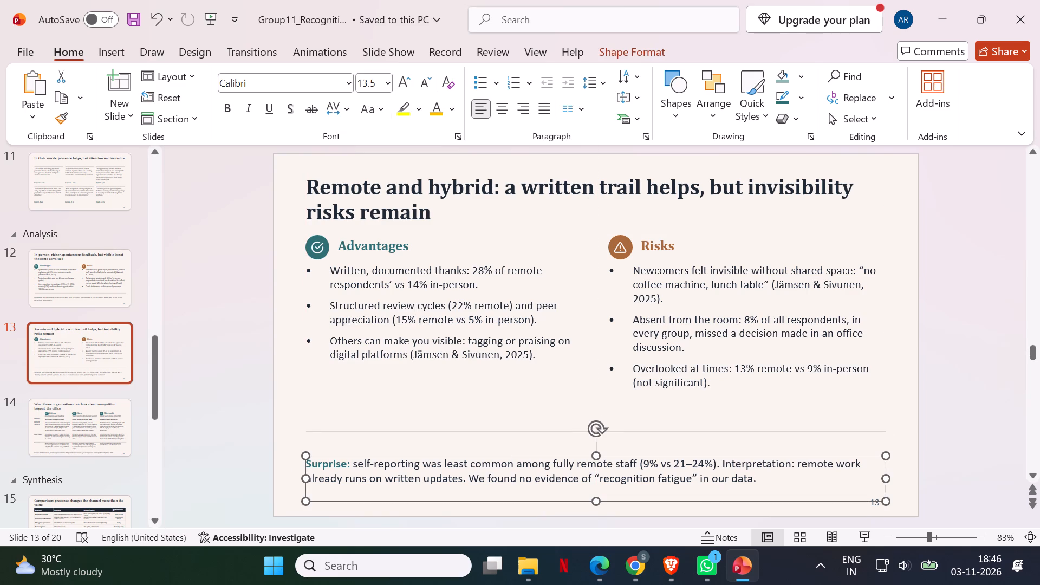
left_click_drag(497, 431, 497, 438)
Set the font size of all Advantages and Risks bullet text on slide 13 to 14.
left_click(334, 271)
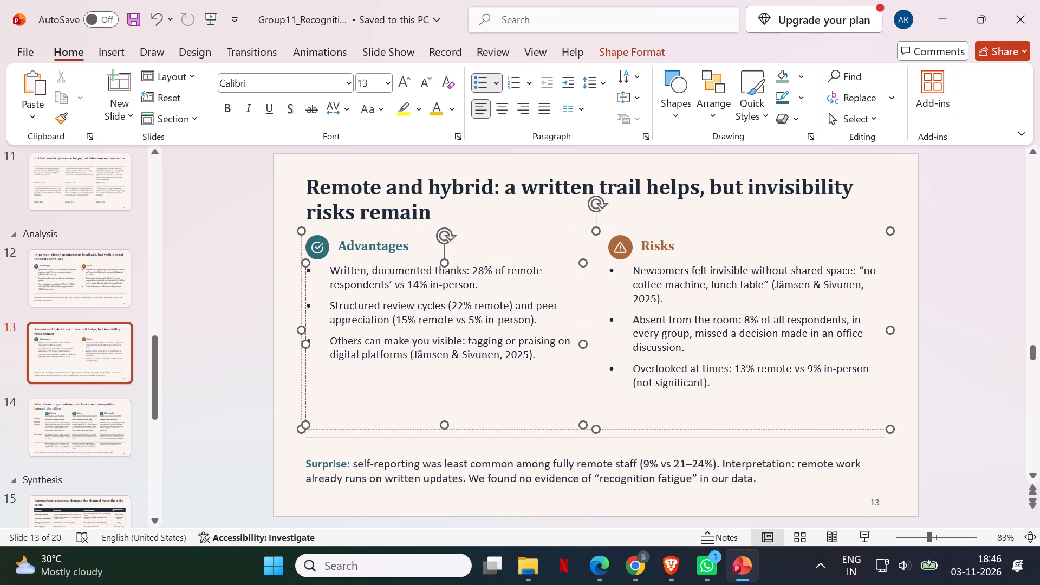
key("ctrl+a")
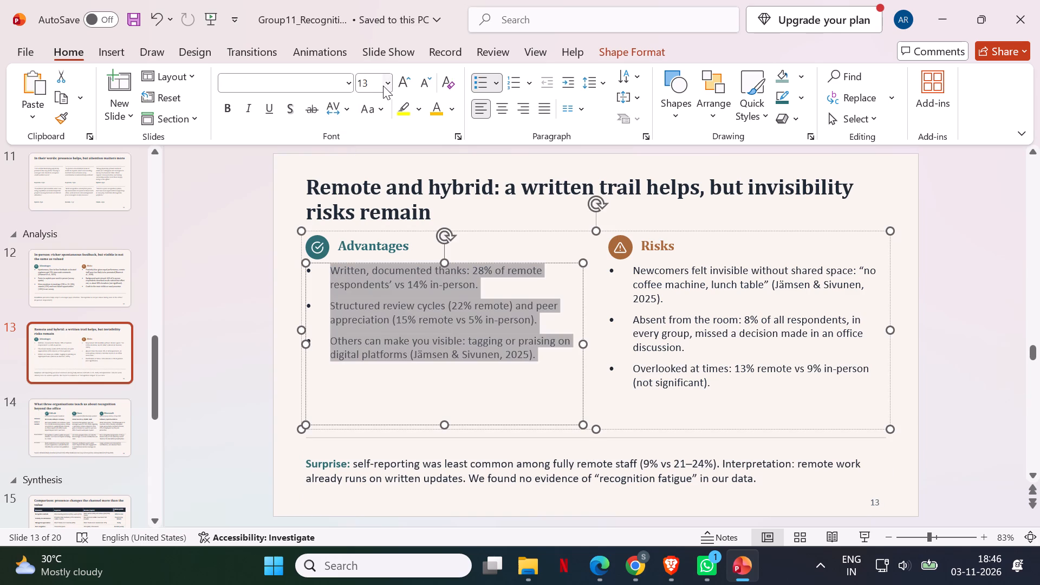
left_click(383, 86)
left_click(369, 222)
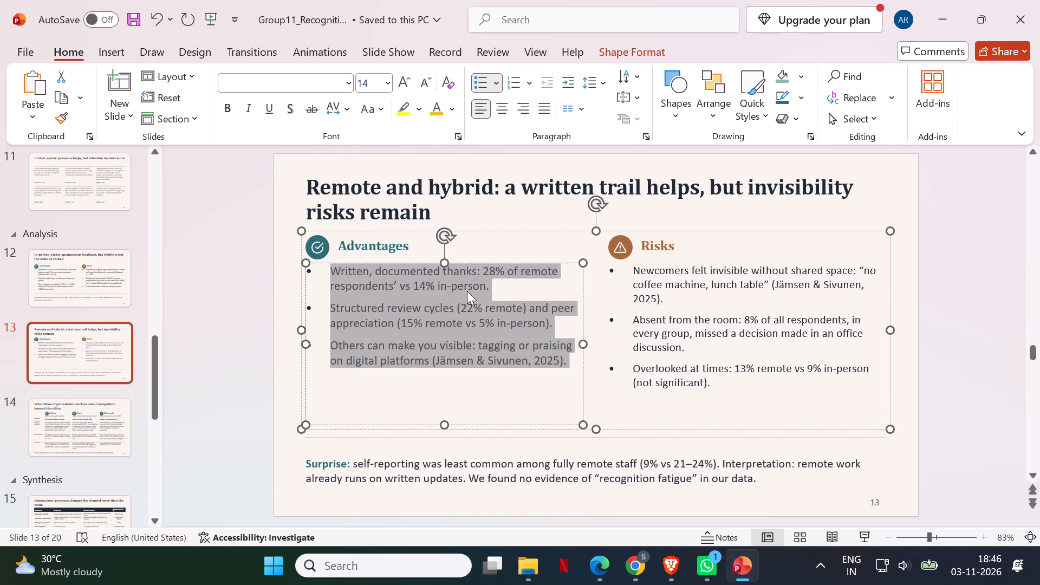
left_click(659, 282)
key("ctrl+a")
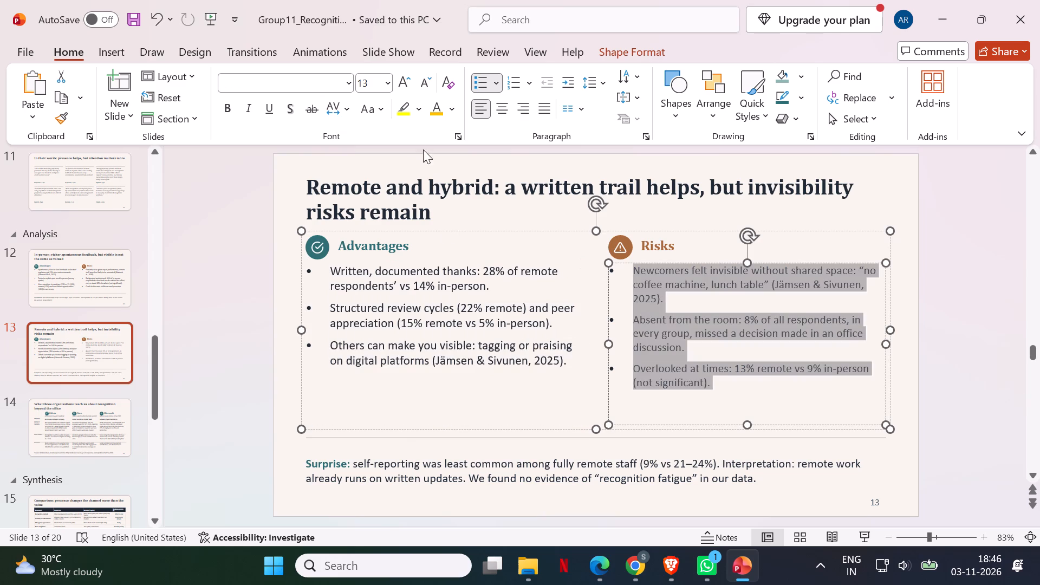
left_click(387, 84)
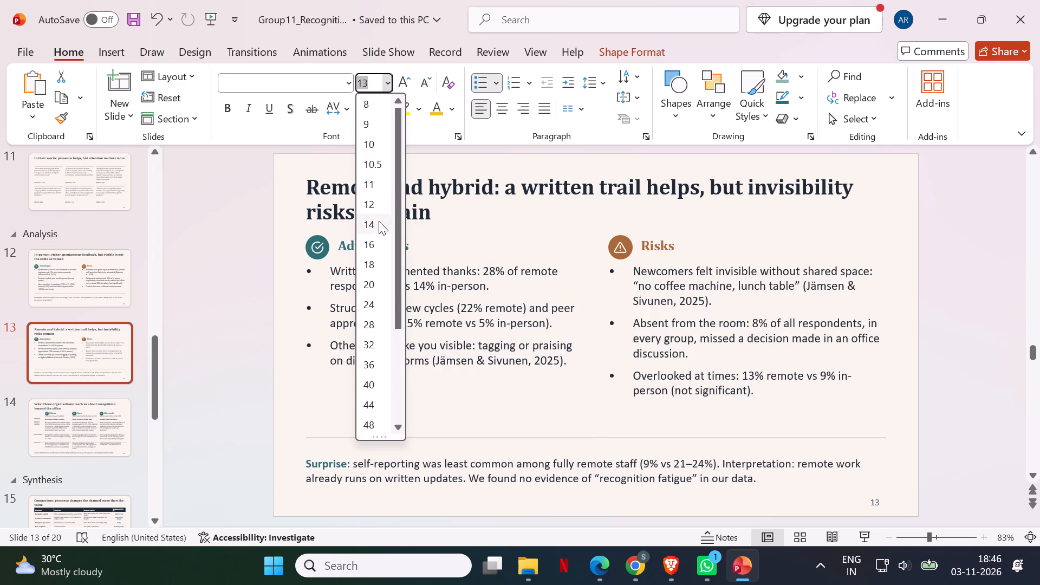
left_click(379, 221)
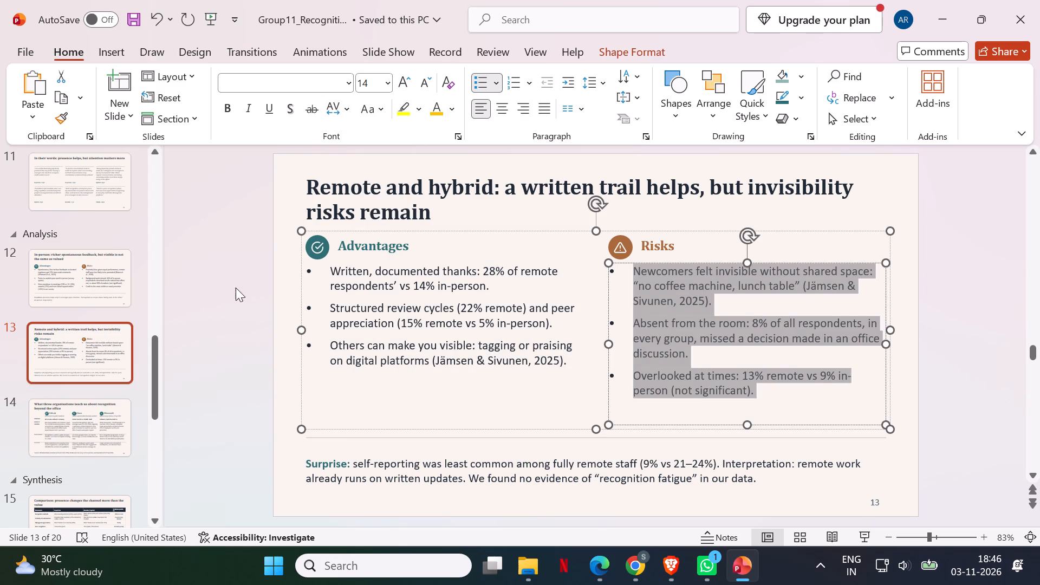
left_click(220, 282)
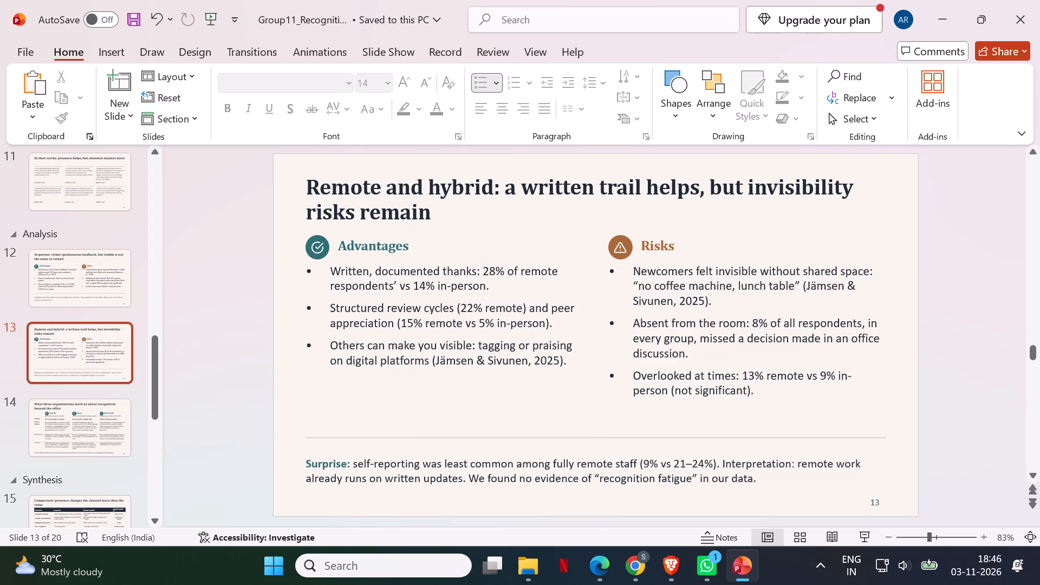
Move the grouped Advantages and Risks block slightly down, away from the slide title.
left_click(304, 255)
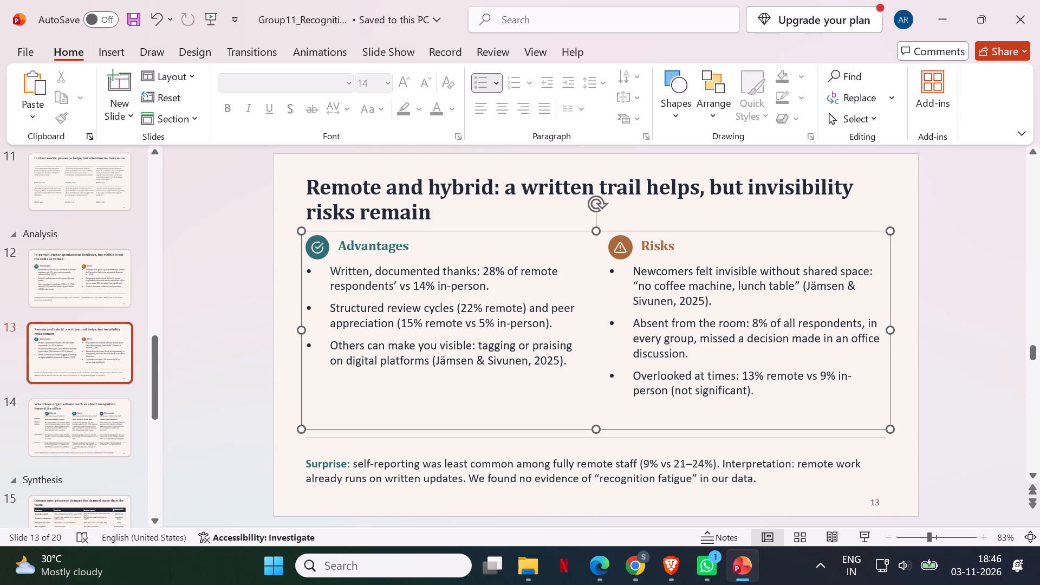
left_click_drag(503, 231, 502, 237)
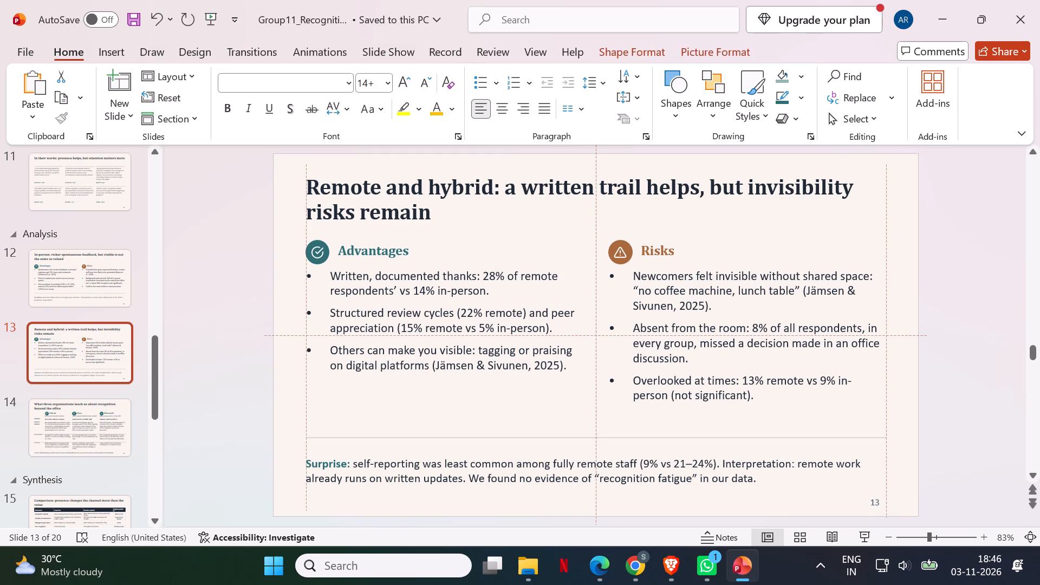
left_click_drag(502, 237, 502, 239)
left_click(244, 256)
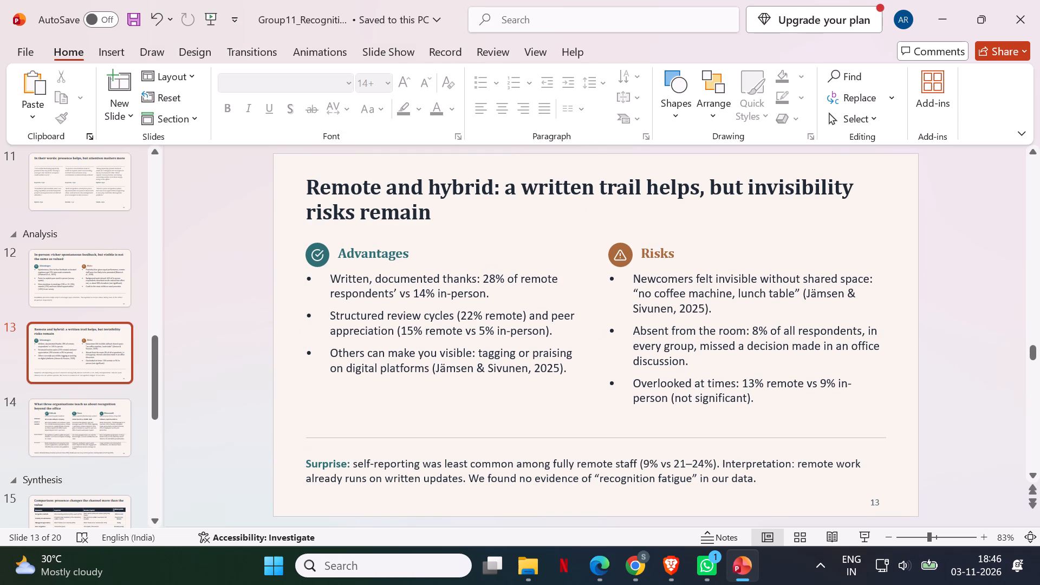
Move the divider line up, closer to the Advantages and Risks columns and away from the Surprise note.
left_click(526, 439)
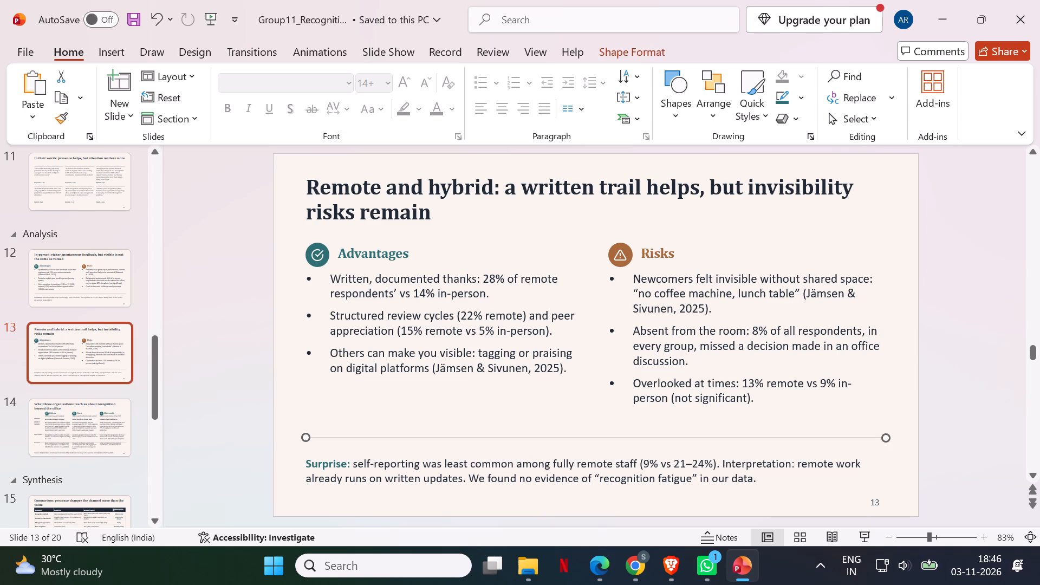
left_click_drag(526, 438, 527, 429)
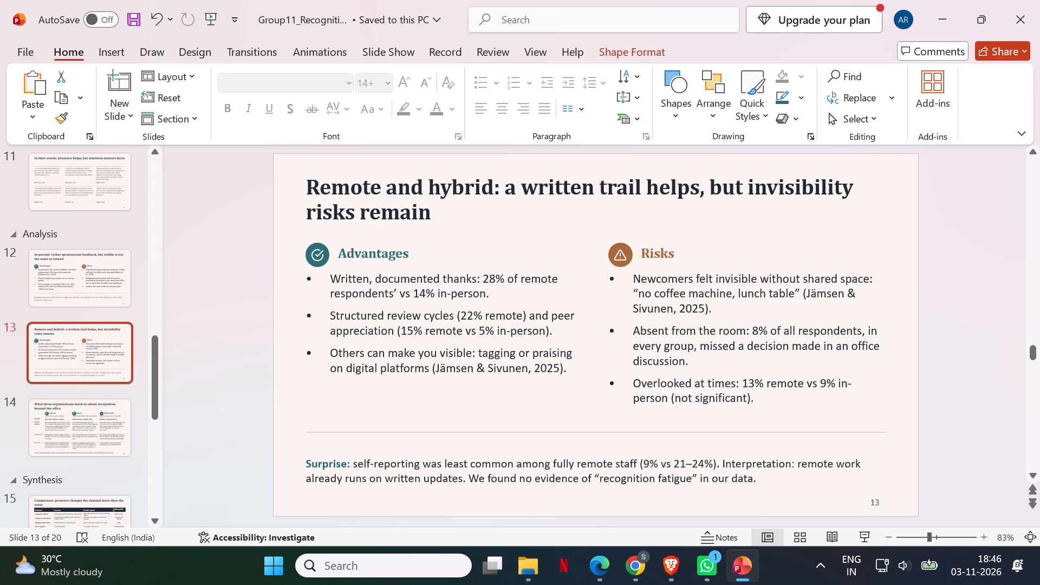
left_click_drag(527, 429, 527, 427)
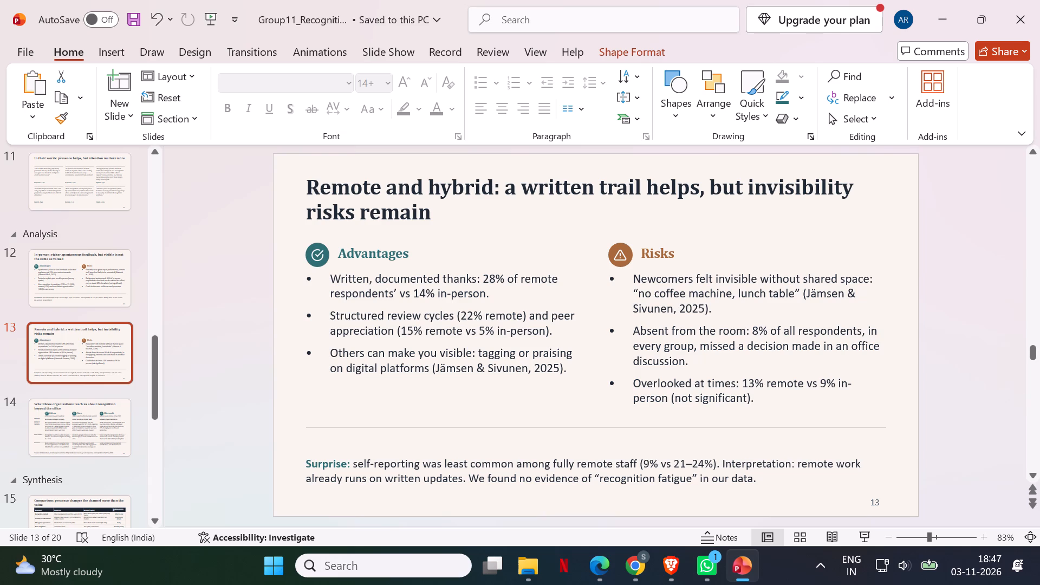
Move the divider line on slide 13 slightly down, towards the Surprise note.
left_click_drag(527, 427, 527, 428)
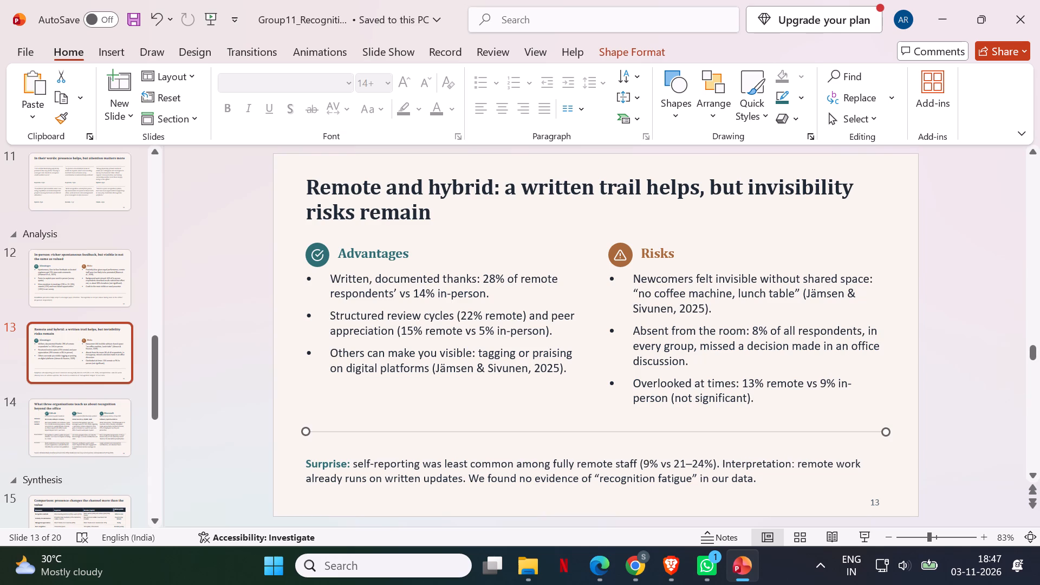
left_click(251, 422)
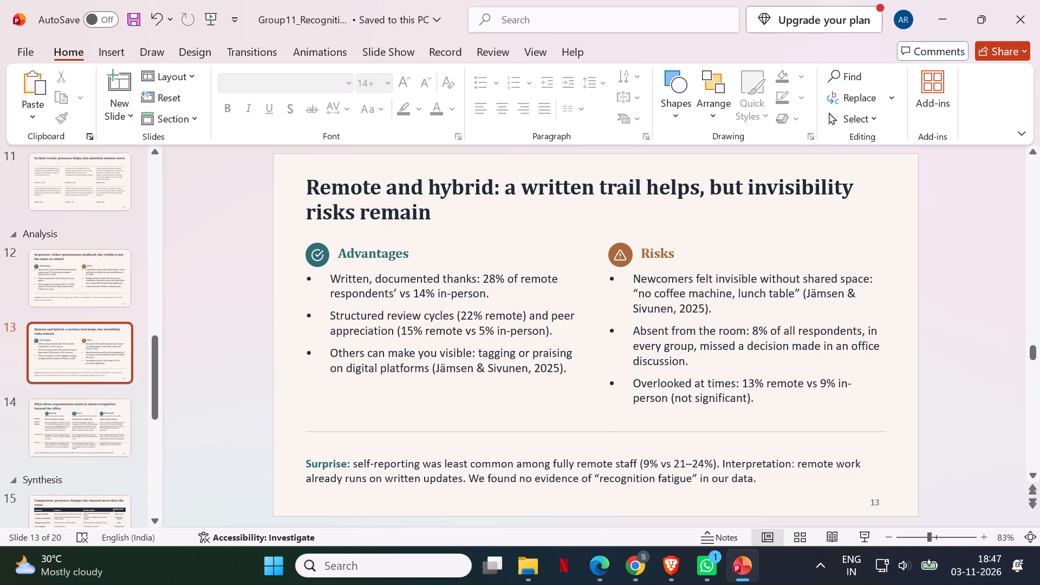
Move the Surprise note on slide 13 slightly up, closer to the divider line.
left_click(433, 471)
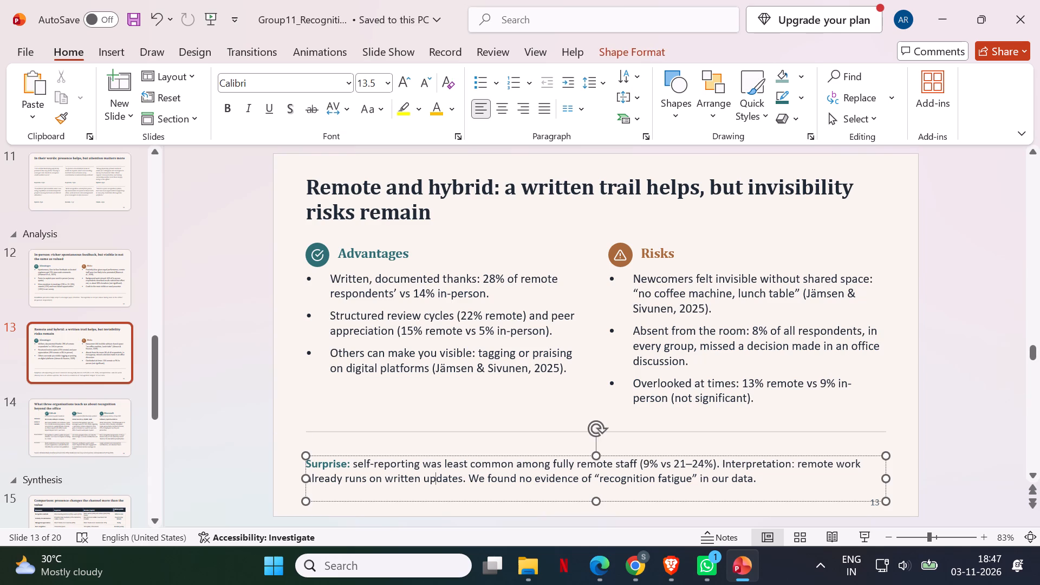
left_click_drag(452, 454, 453, 452)
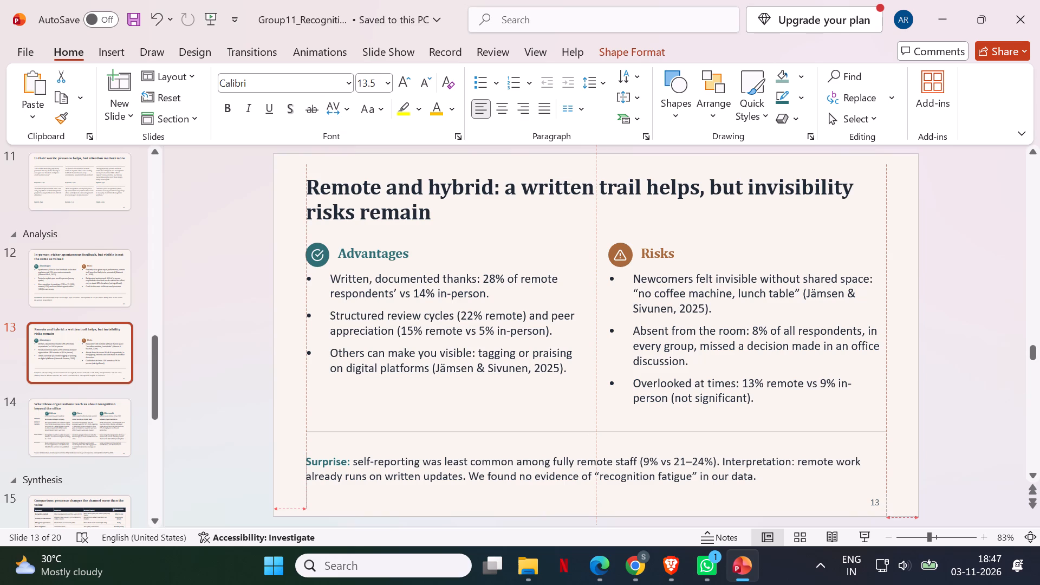
left_click_drag(453, 452, 453, 448)
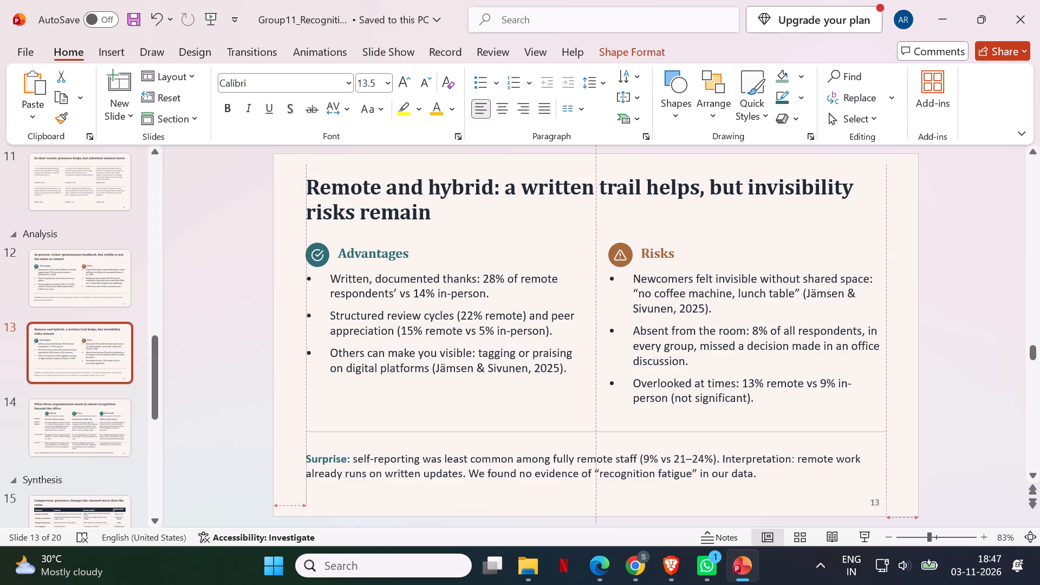
left_click_drag(453, 448, 453, 446)
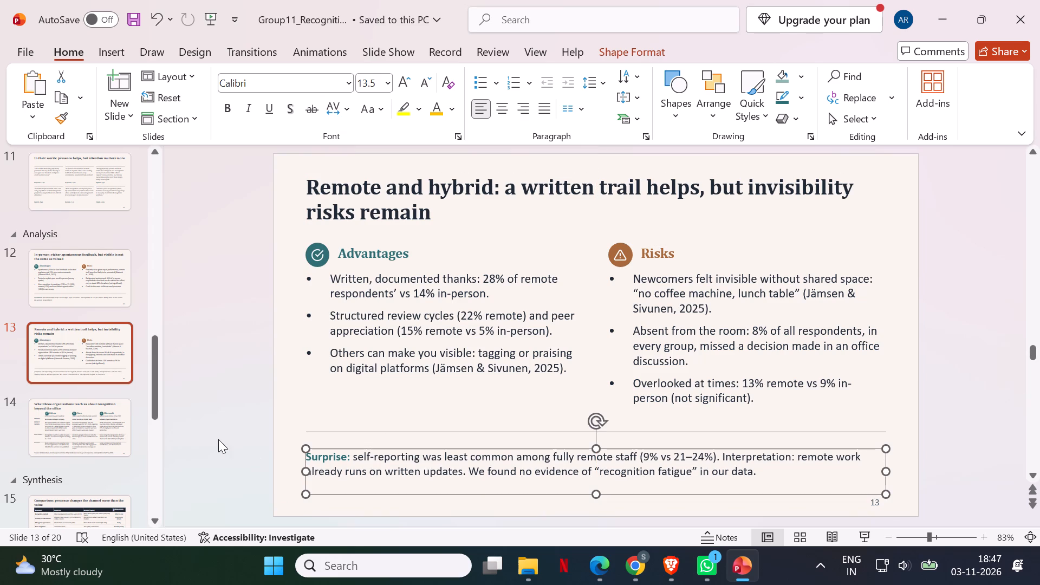
left_click(243, 435)
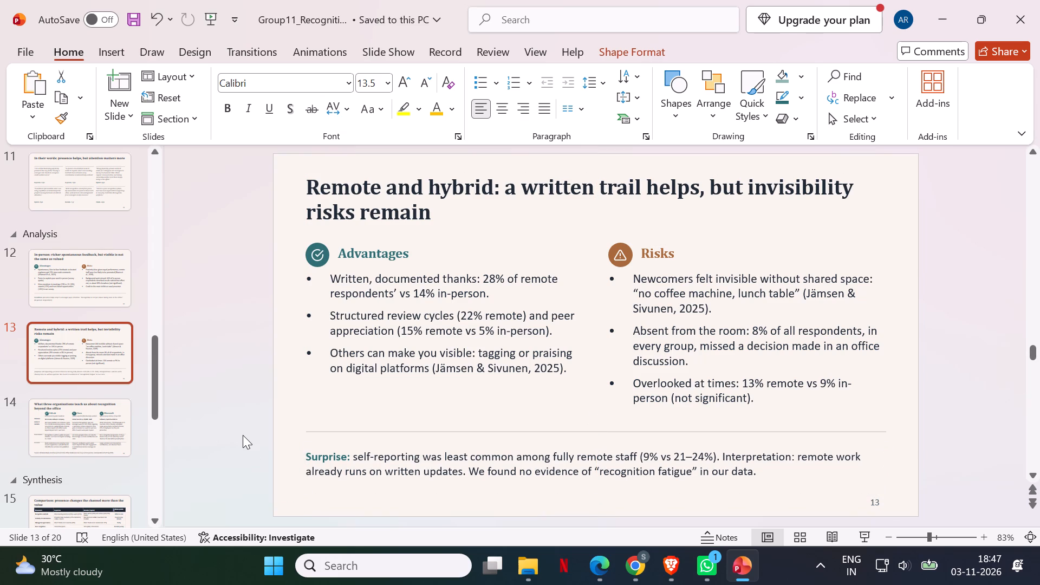
Delete the Sources note at the bottom of slide 14.
key("Down")
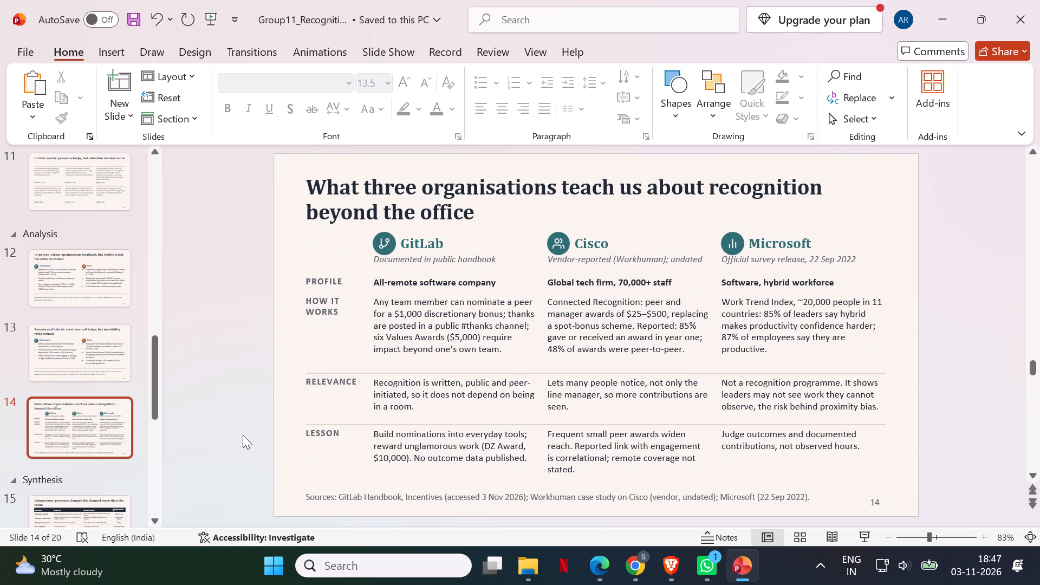
left_click(300, 493)
key("Delete")
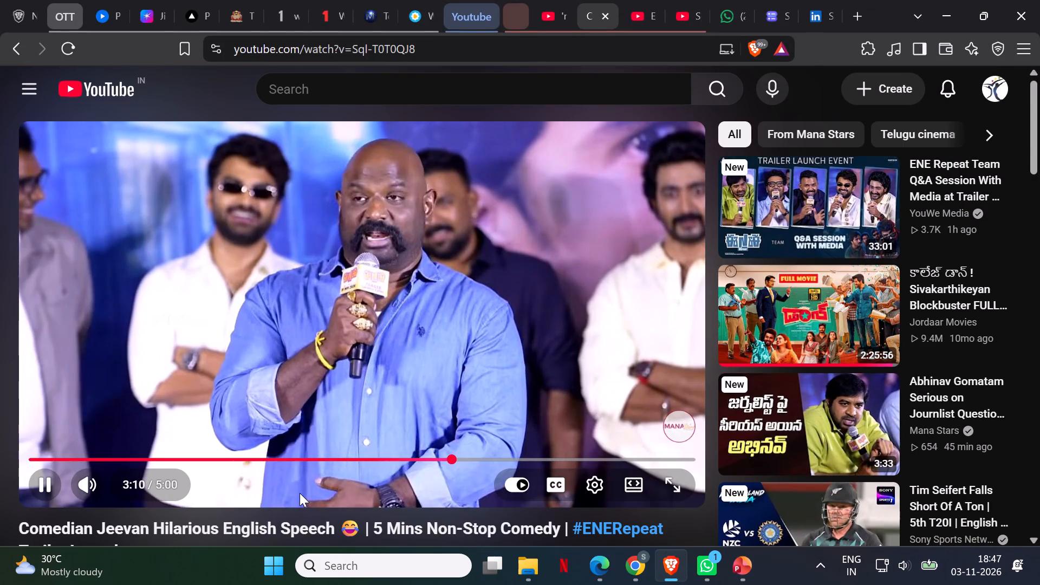
Switch to the Brave browser and watch the Comedian Jeevan English Speech video on YouTube, looking over its description and comments.
scroll(300, 493, "down", 1)
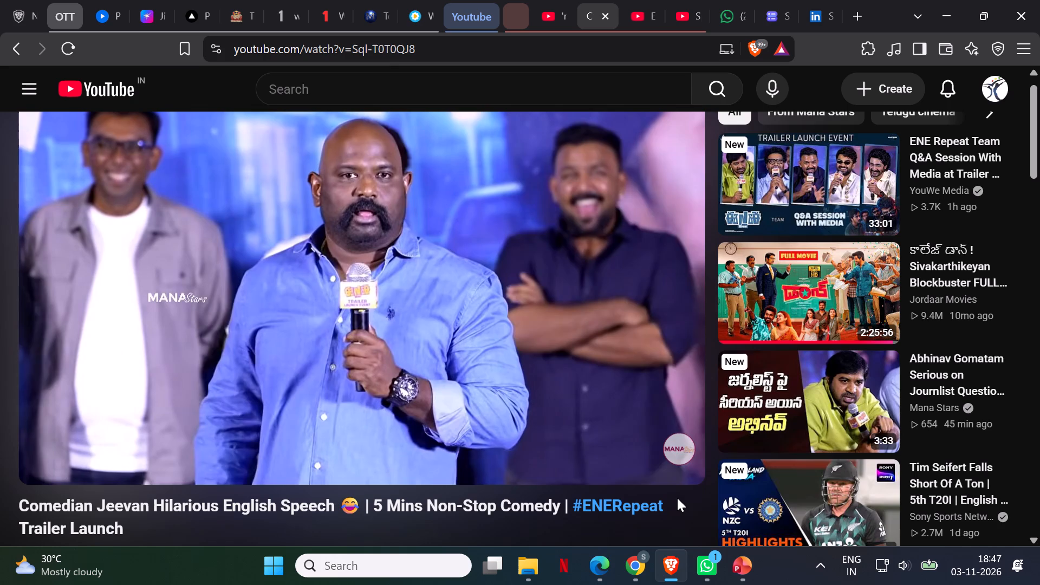
left_click(677, 498)
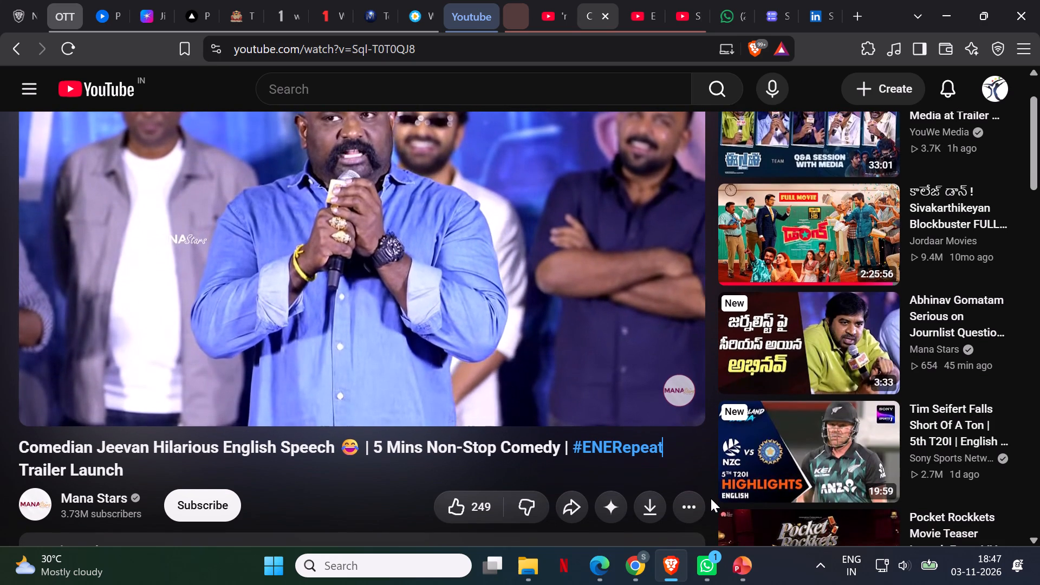
scroll(711, 498, "up", 1)
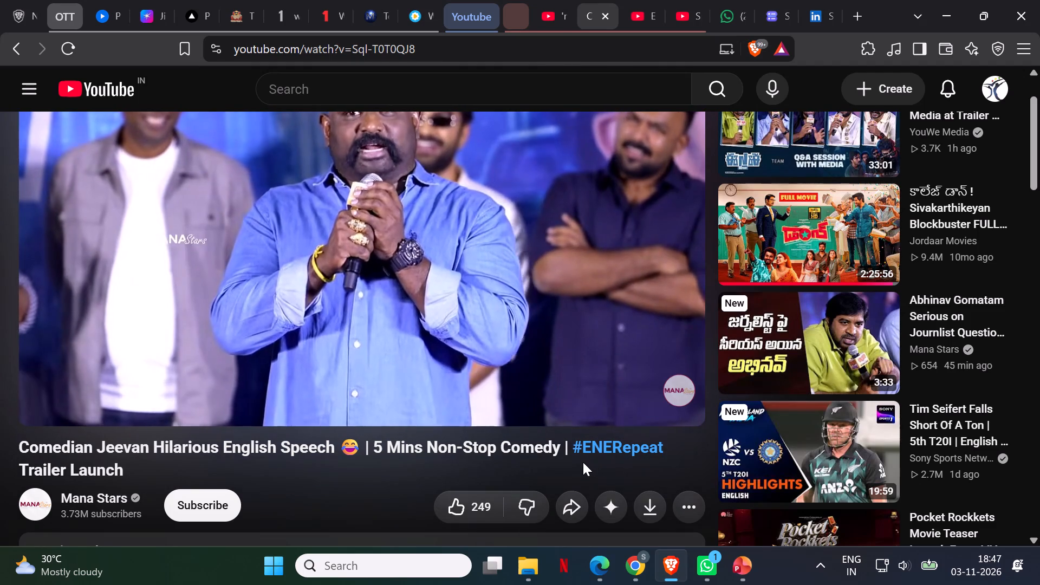
scroll(582, 464, "up", 3)
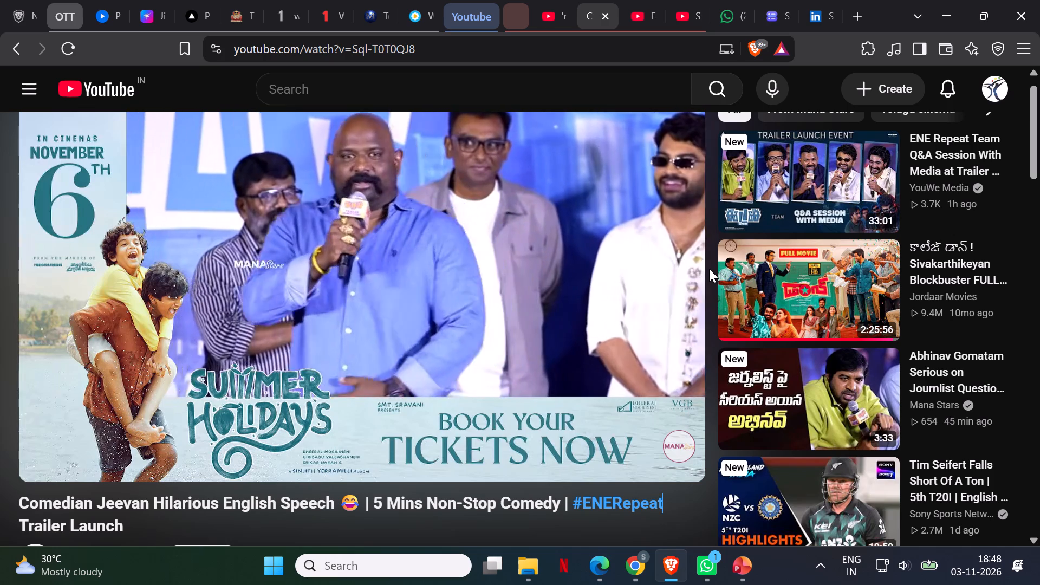
scroll(709, 269, "down", 2)
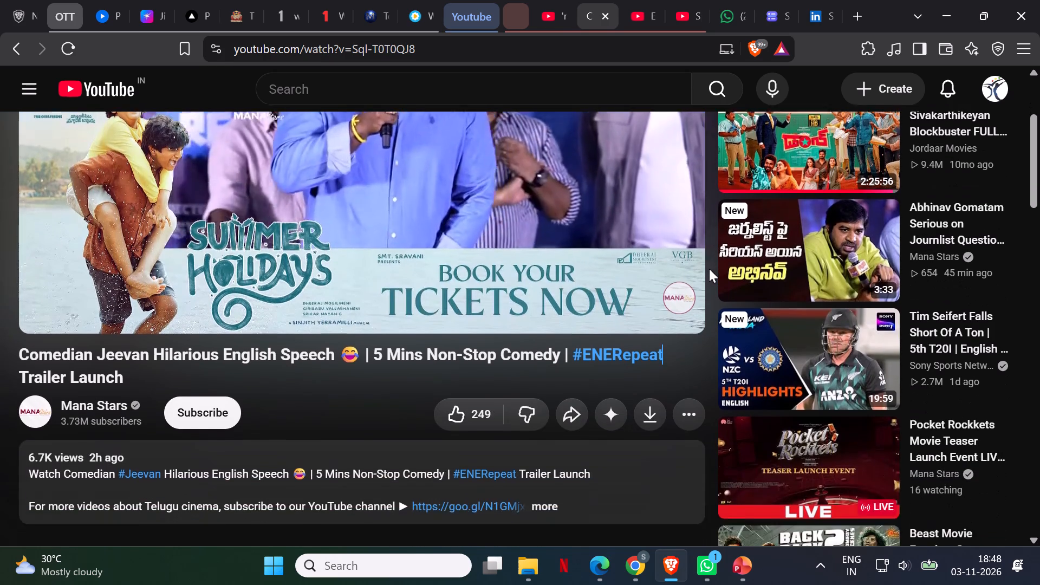
scroll(709, 269, "down", 3)
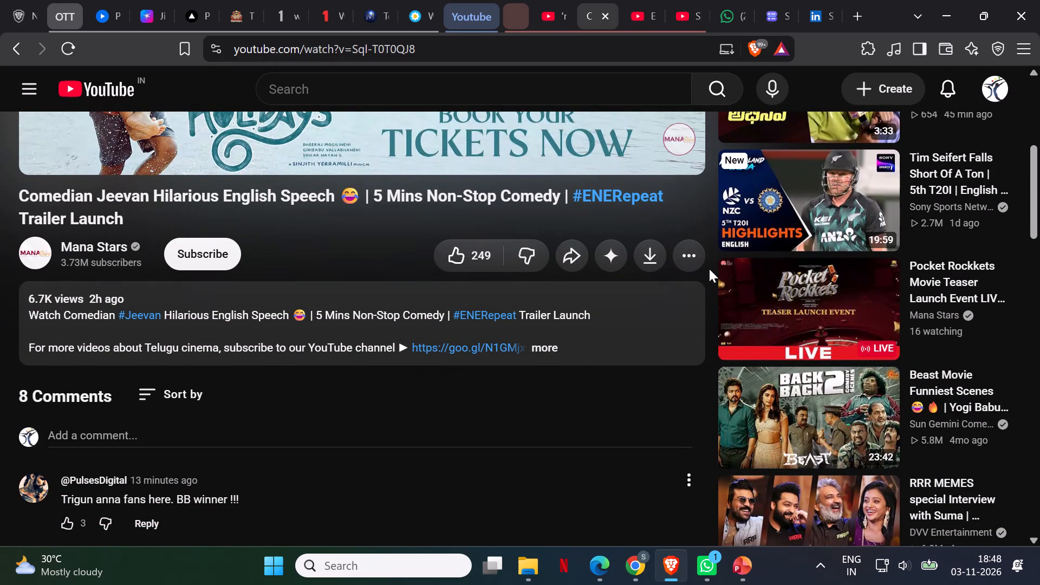
scroll(709, 269, "down", 3)
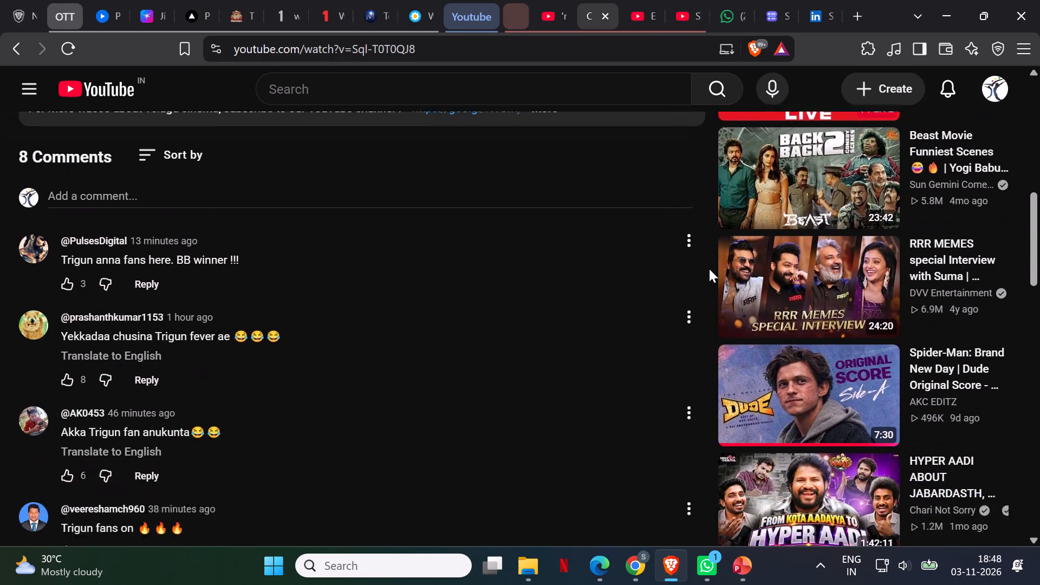
scroll(709, 269, "down", 1)
scroll(709, 269, "up", 4)
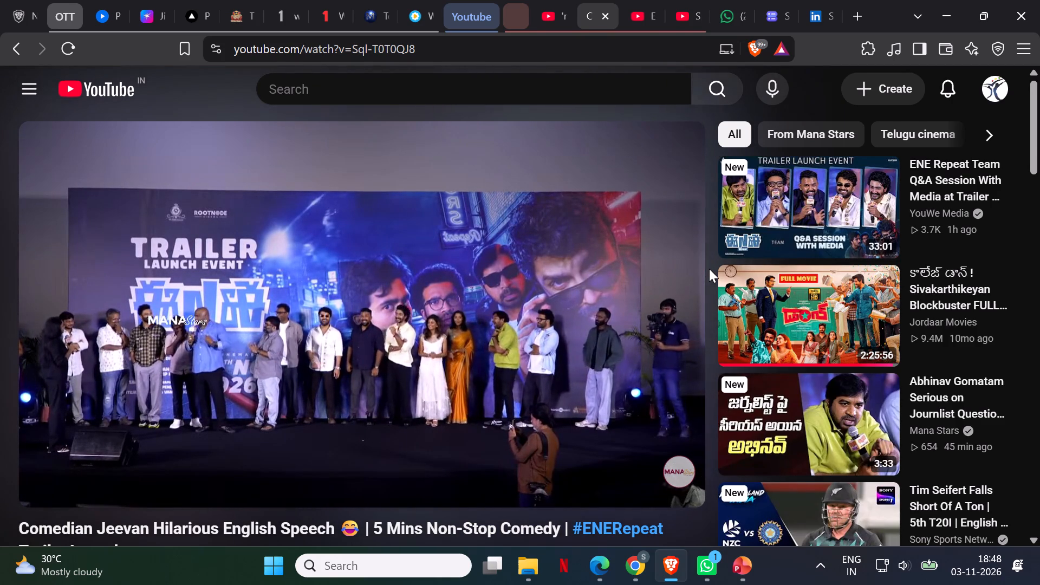
left_click(709, 269)
scroll(709, 269, "down", 1)
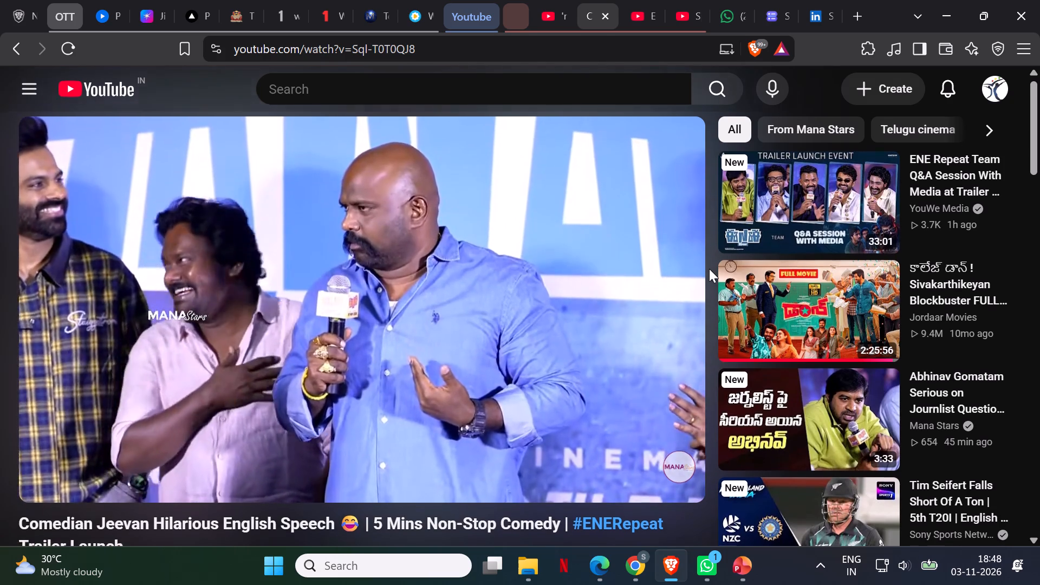
scroll(709, 269, "down", 2)
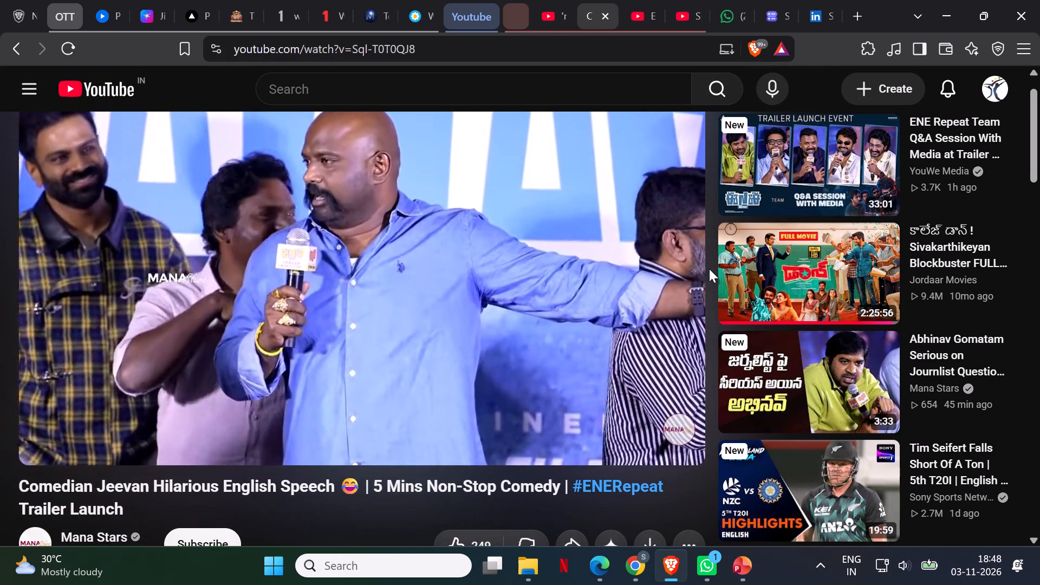
scroll(709, 269, "down", 1)
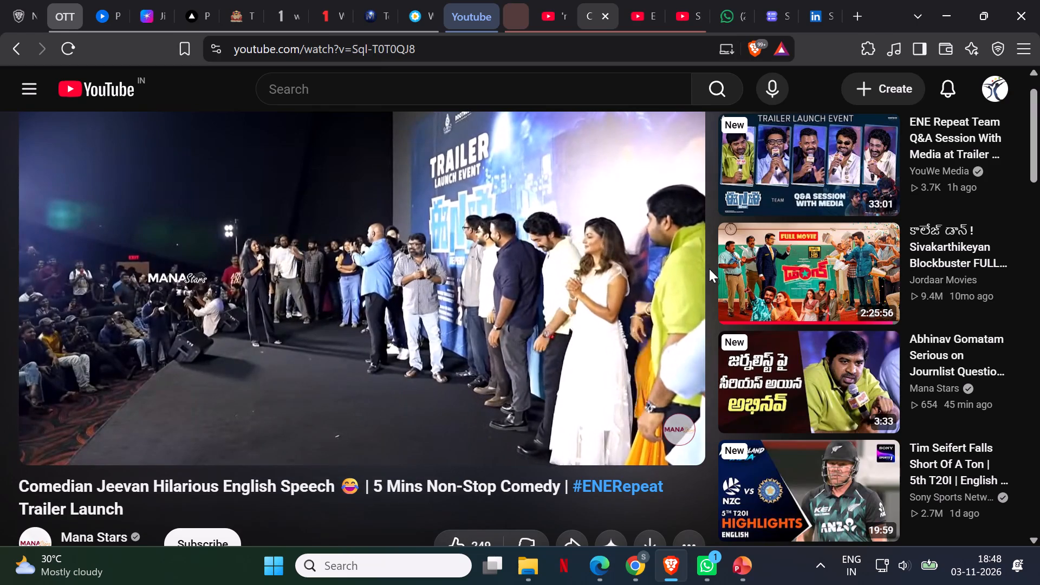
scroll(709, 269, "down", 1)
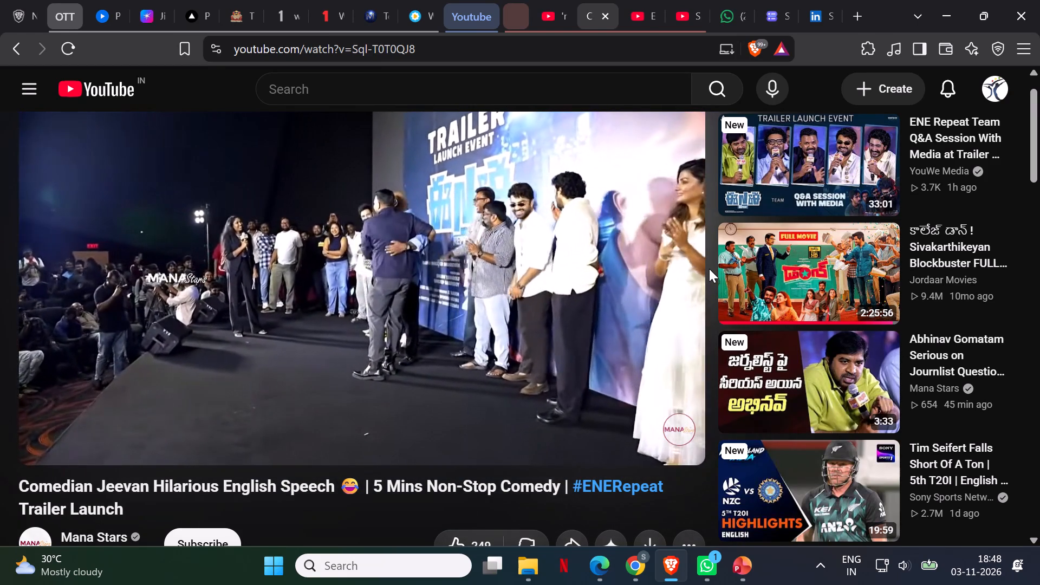
scroll(709, 269, "down", 2)
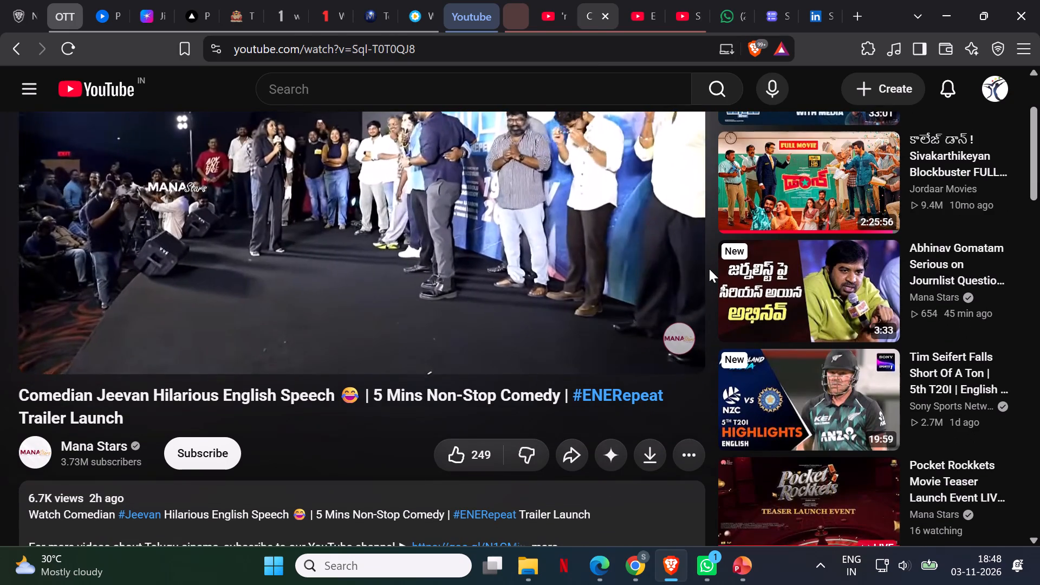
scroll(709, 269, "down", 2)
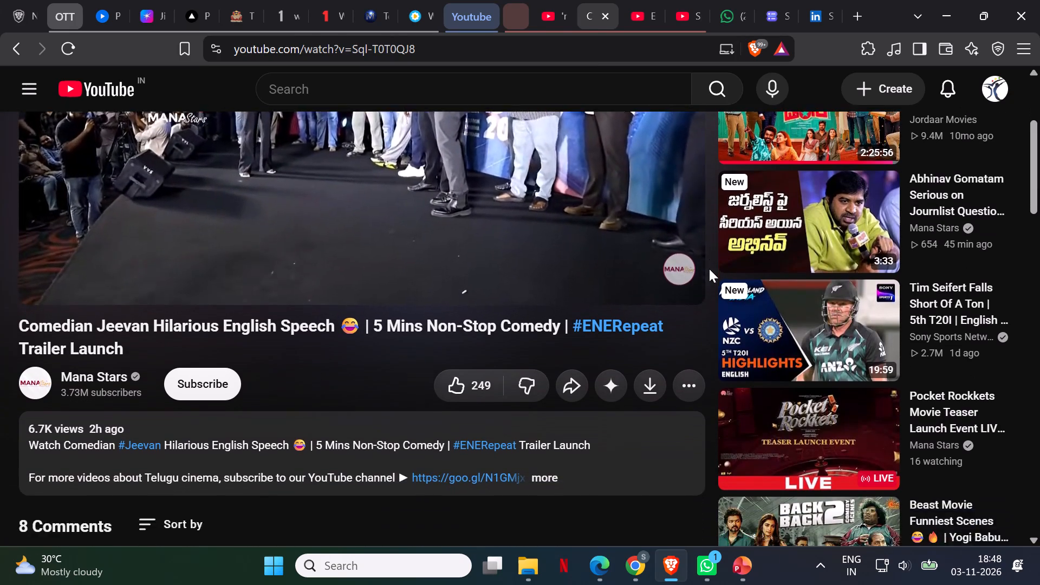
scroll(709, 269, "down", 4)
scroll(709, 269, "up", 4)
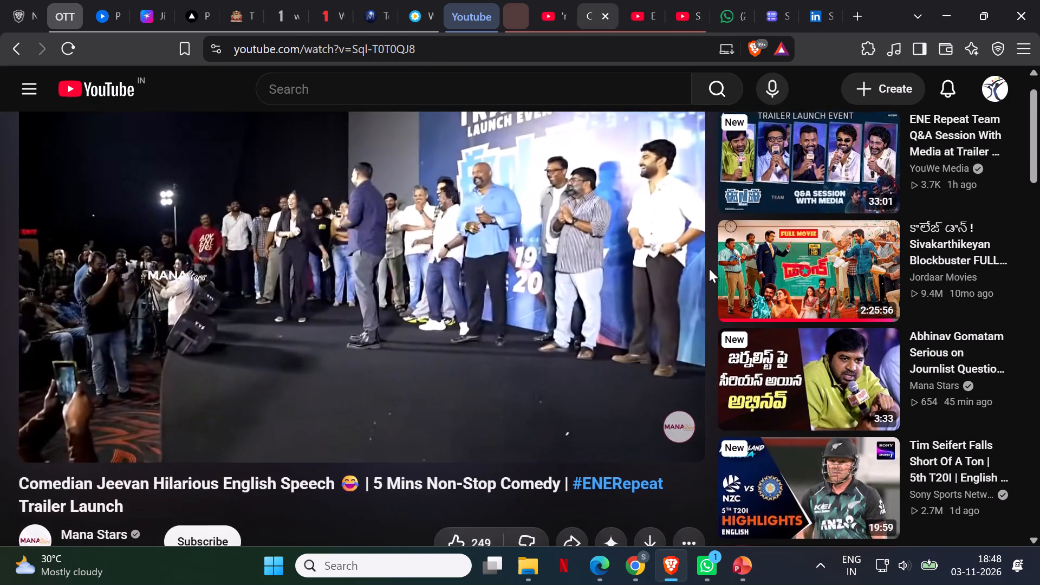
scroll(709, 269, "up", 1)
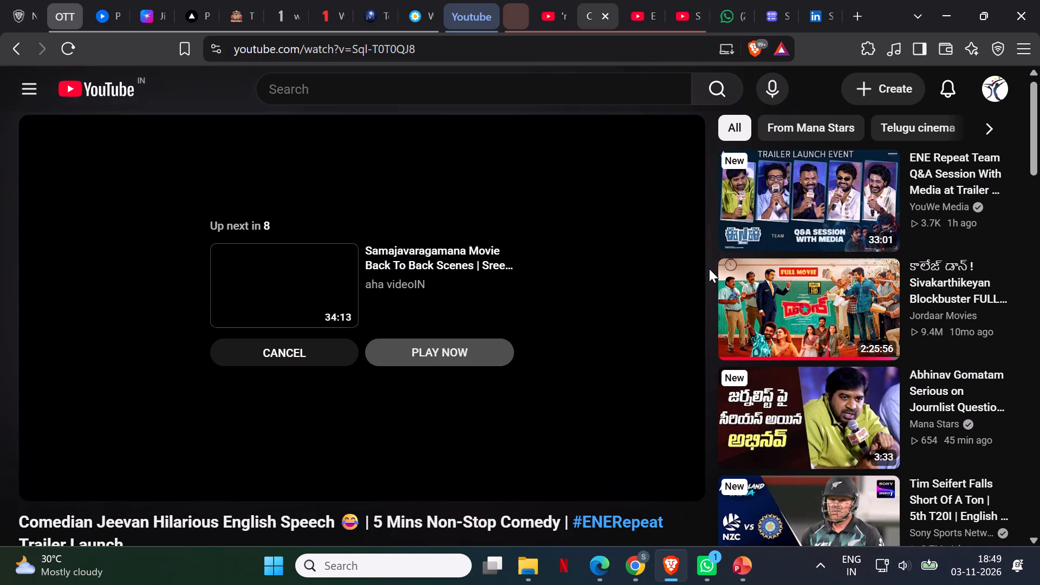
Cancel the automatic playback of the upcoming Samajavaragamana video.
left_click(298, 359)
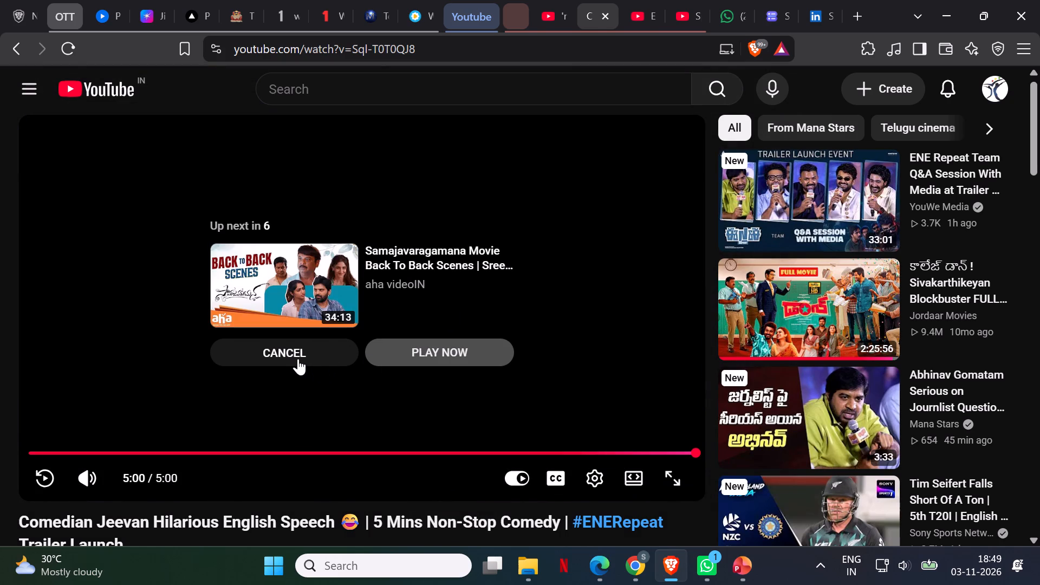
Browse the recommended videos and the comments beneath the Comedian Jeevan video for something else to watch.
scroll(791, 309, "down", 5)
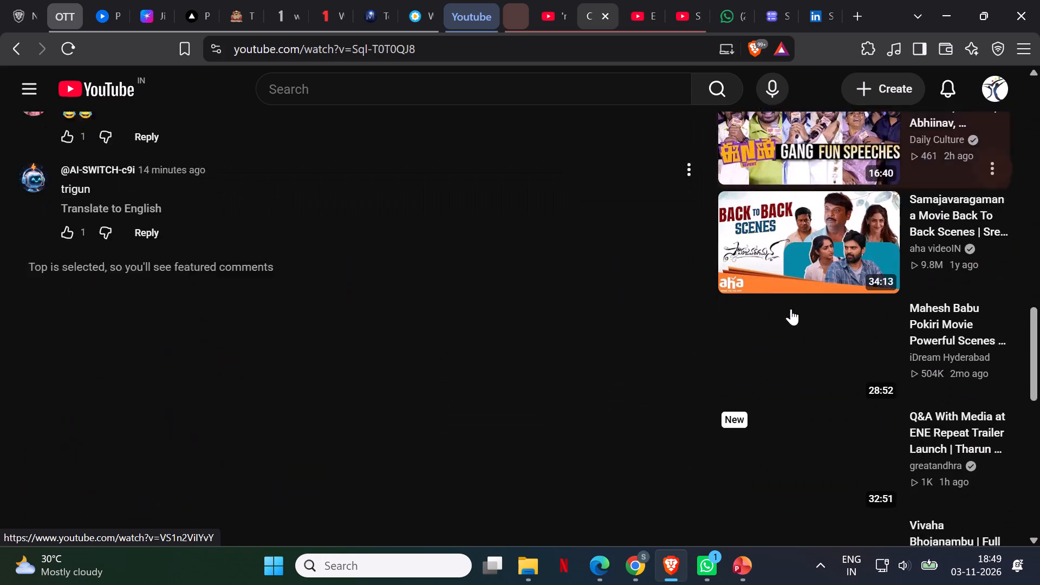
scroll(791, 309, "down", 1)
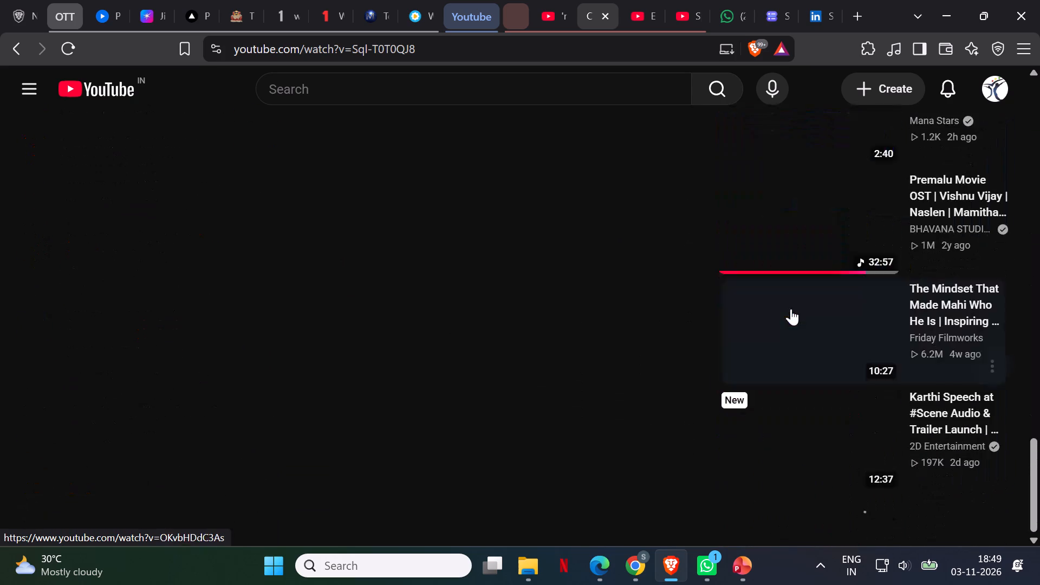
scroll(791, 309, "up", 5)
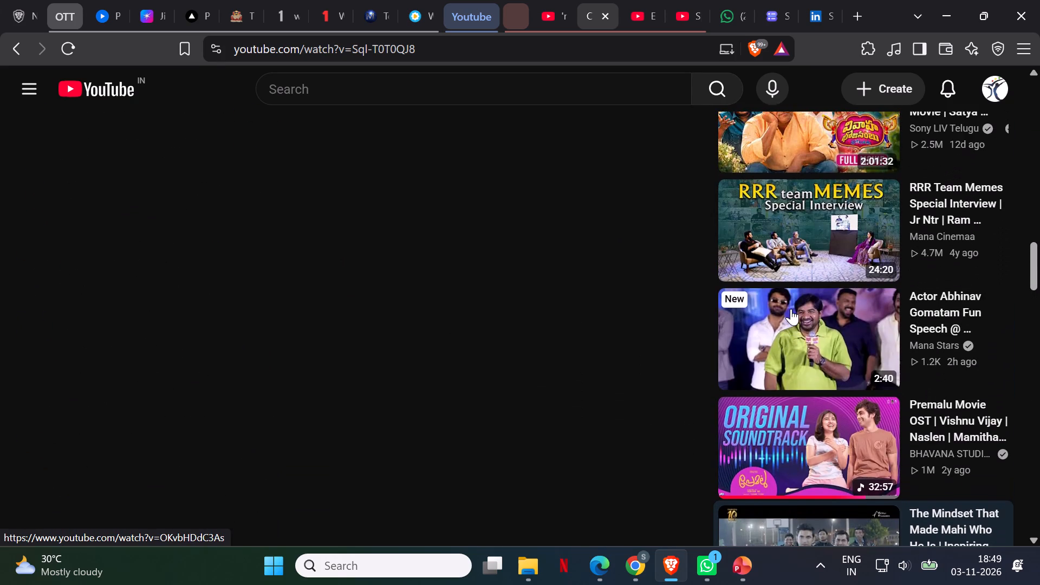
scroll(791, 309, "up", 1)
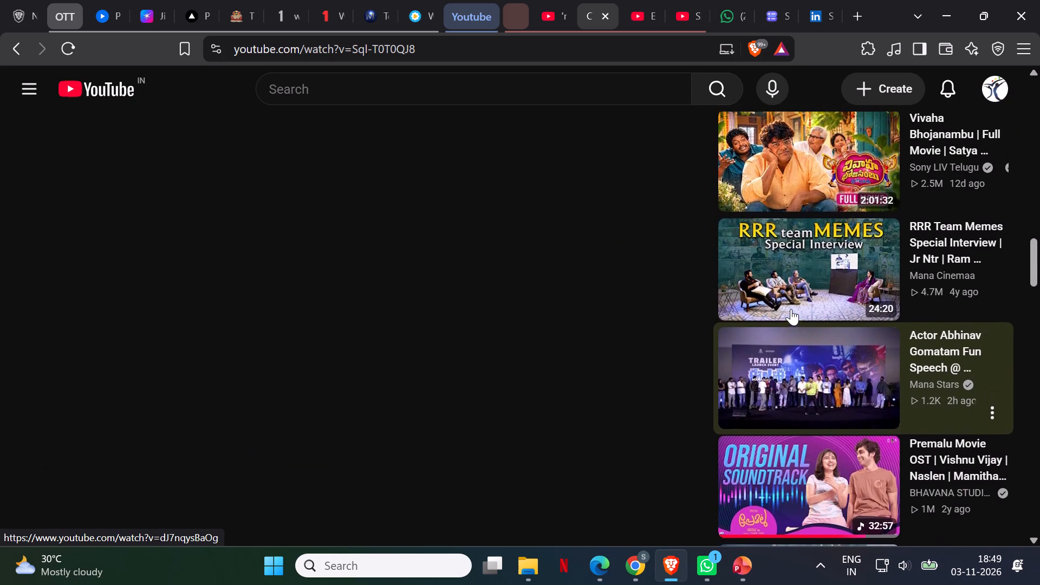
scroll(791, 309, "up", 1)
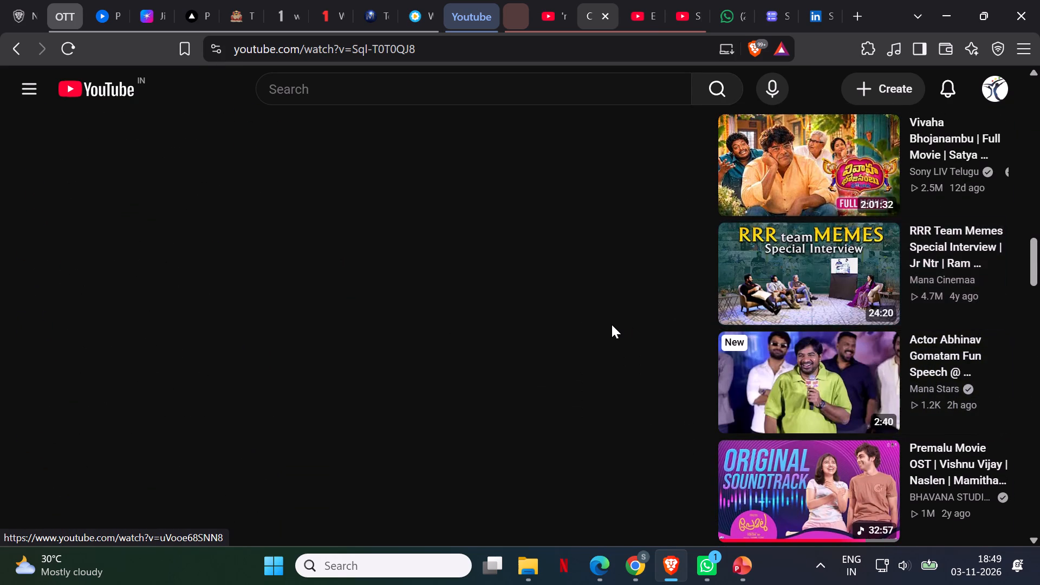
scroll(612, 324, "up", 6)
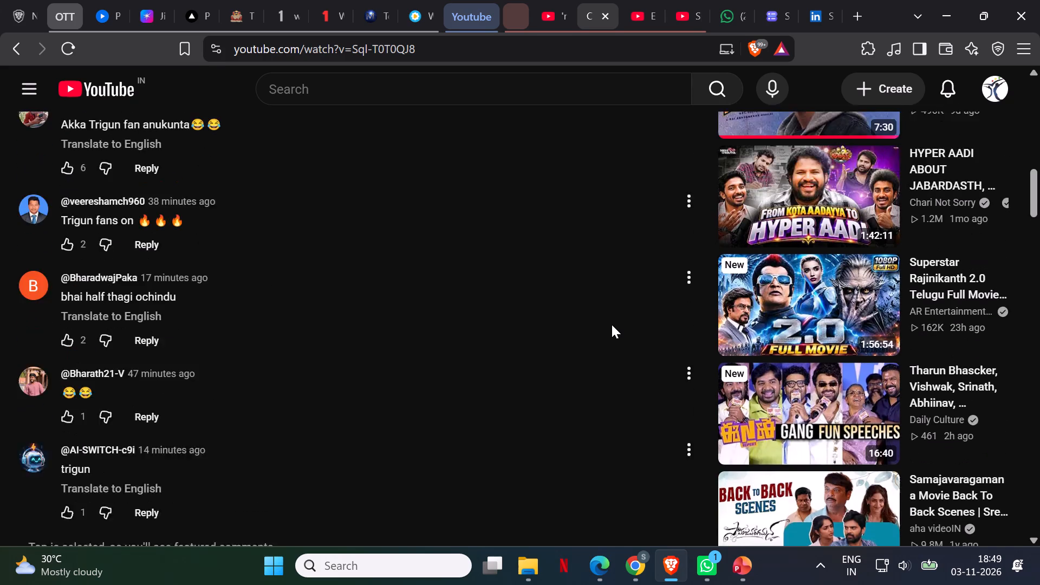
scroll(612, 324, "up", 1)
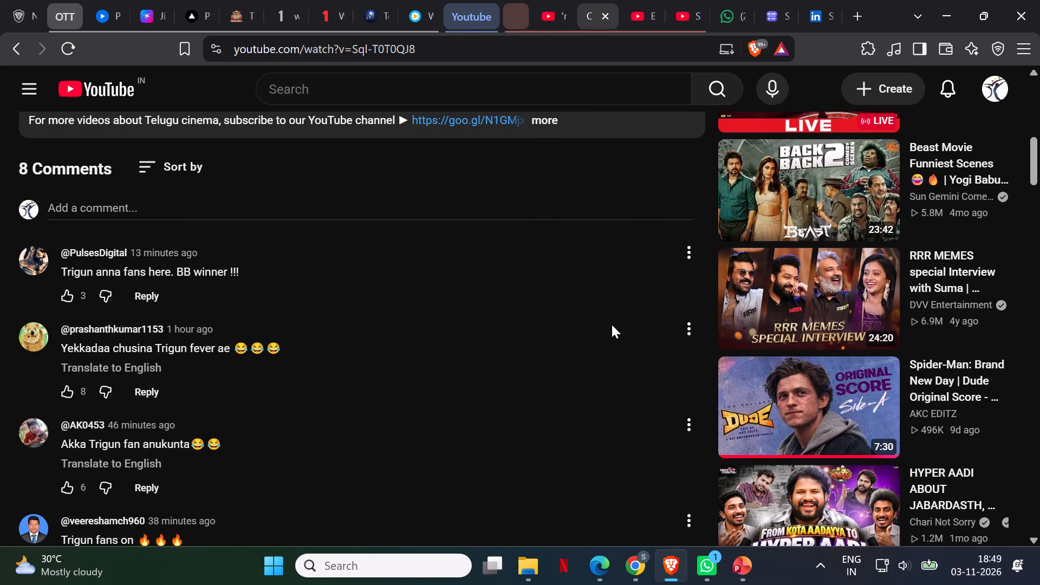
scroll(612, 324, "down", 5)
scroll(612, 324, "up", 1)
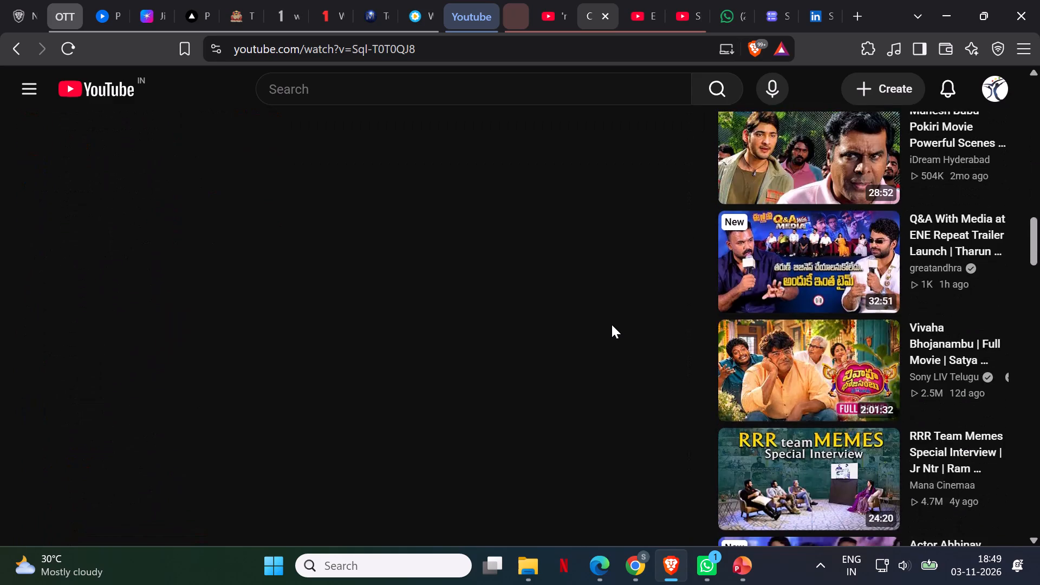
scroll(612, 324, "up", 3)
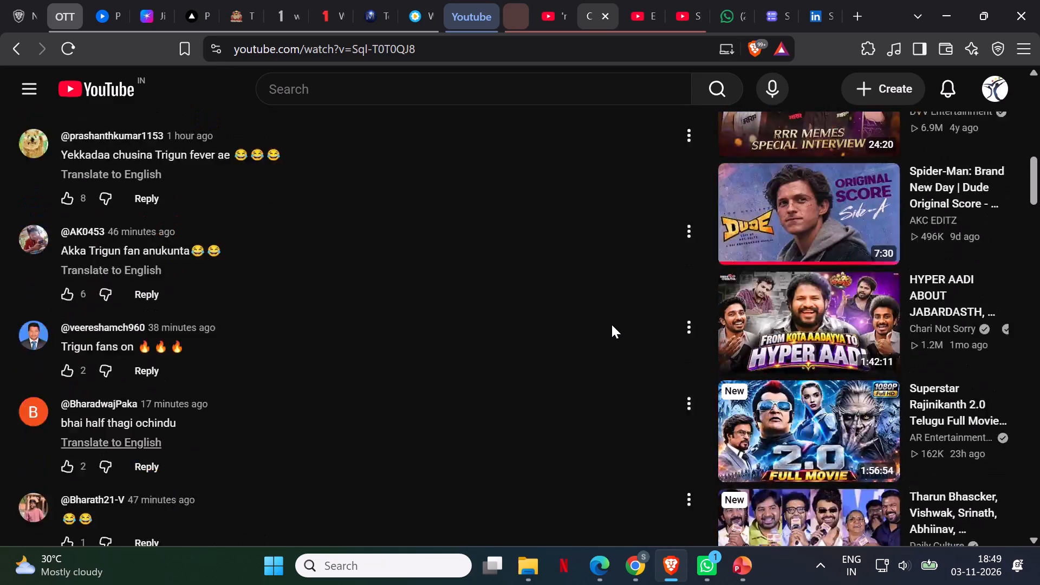
scroll(612, 324, "up", 1)
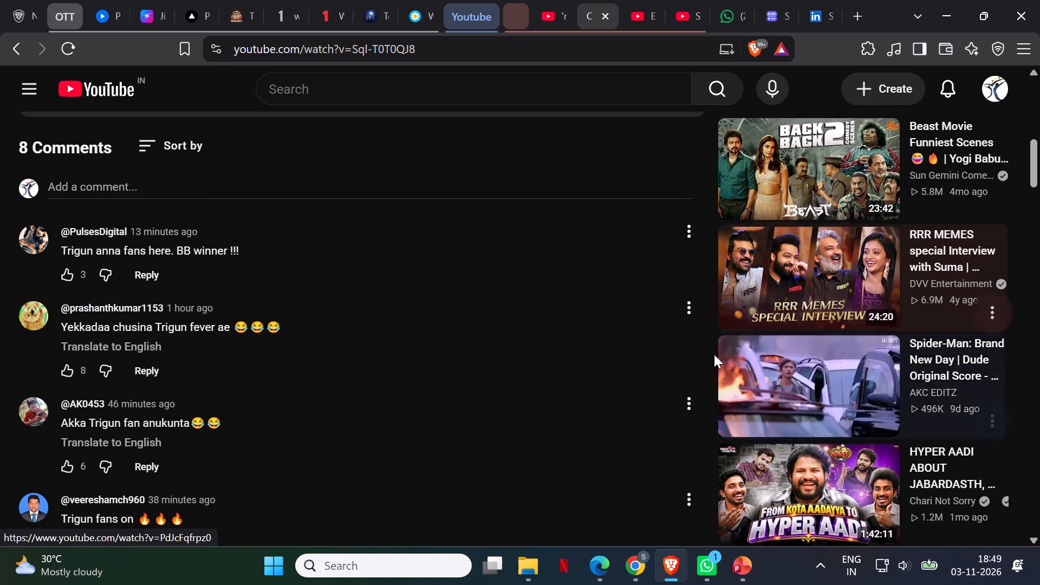
scroll(702, 366, "down", 5)
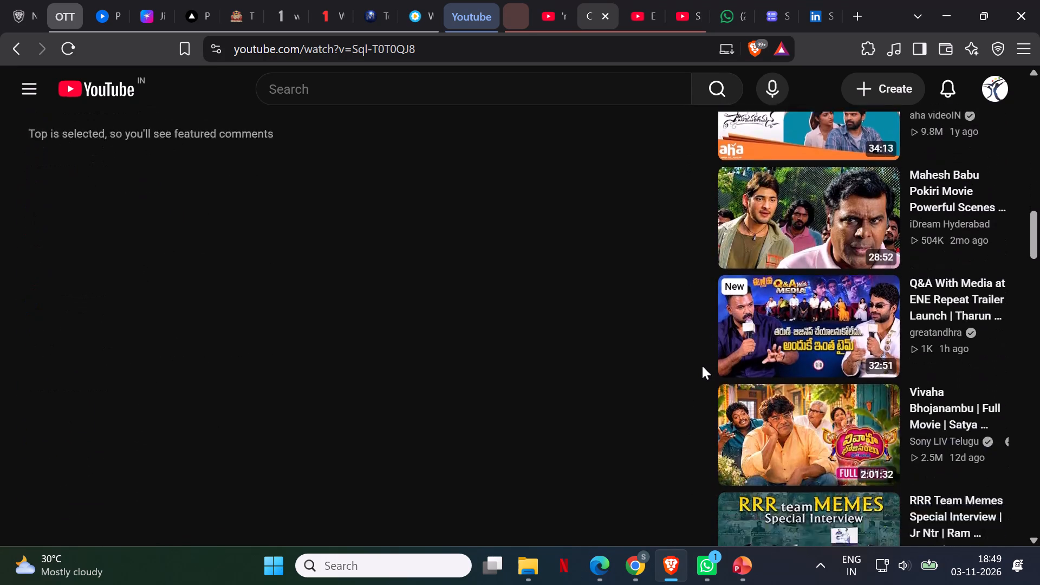
scroll(702, 366, "down", 2)
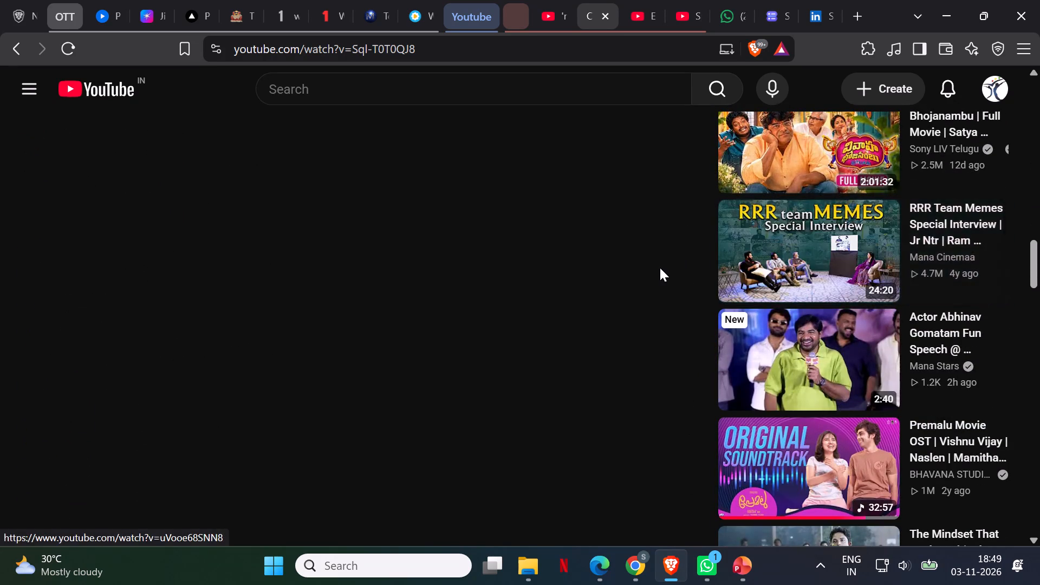
scroll(660, 268, "up", 5)
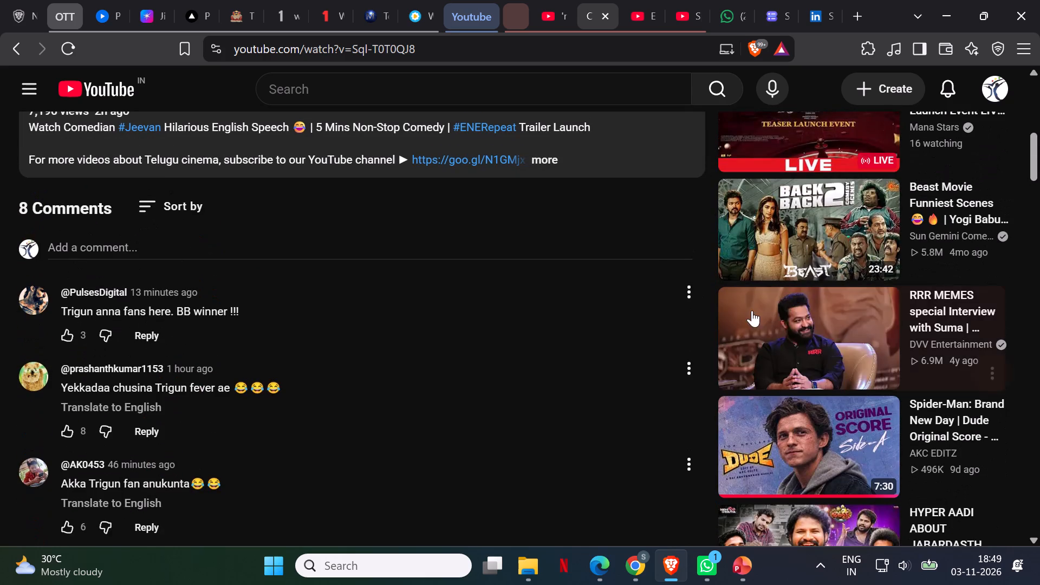
Play the recommended RRR MEMES special Interview with Suma video from DVV Entertainment and look over its description.
left_click(772, 326)
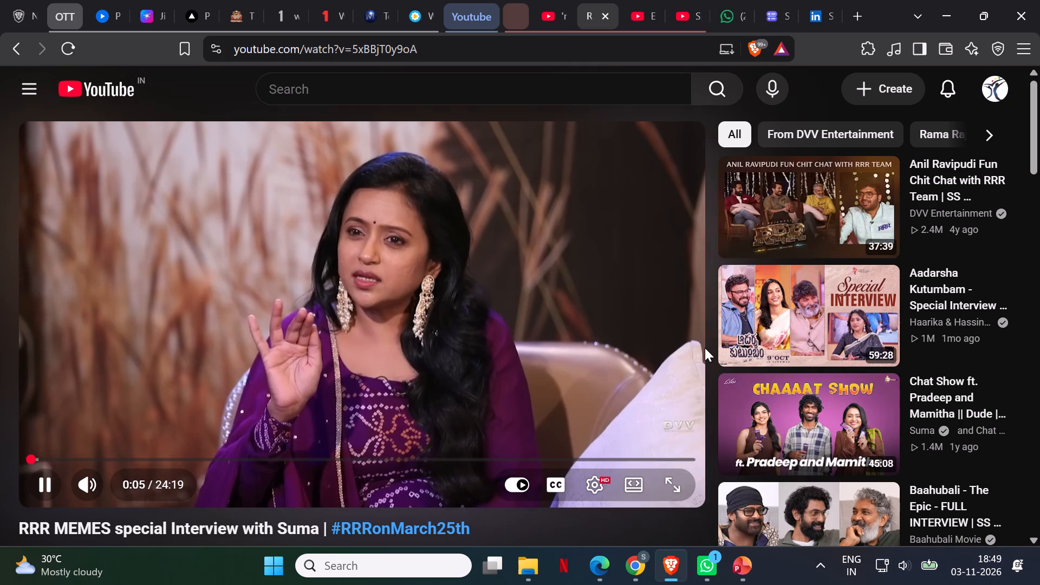
scroll(705, 348, "down", 3)
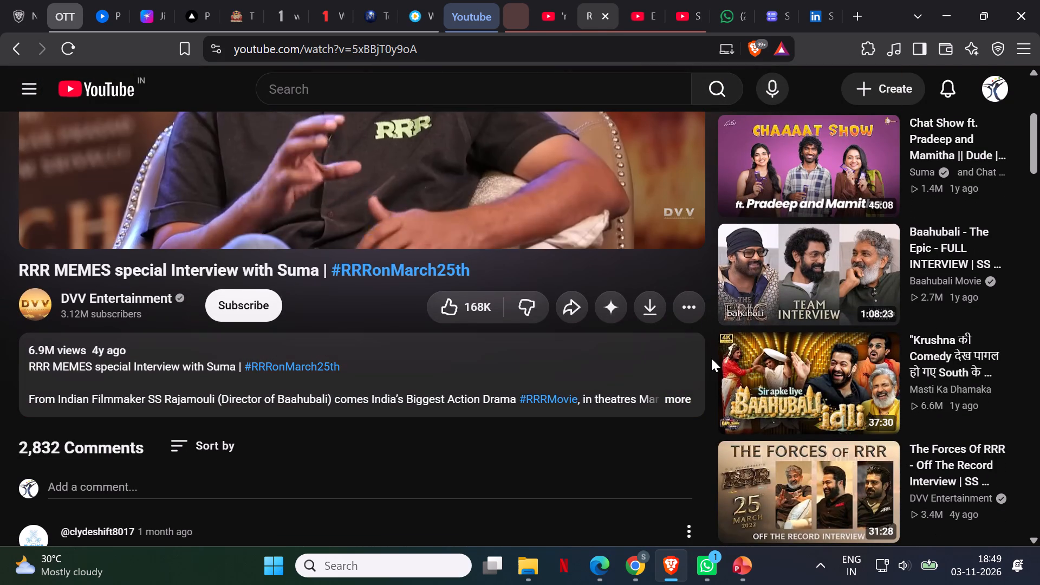
scroll(711, 358, "up", 3)
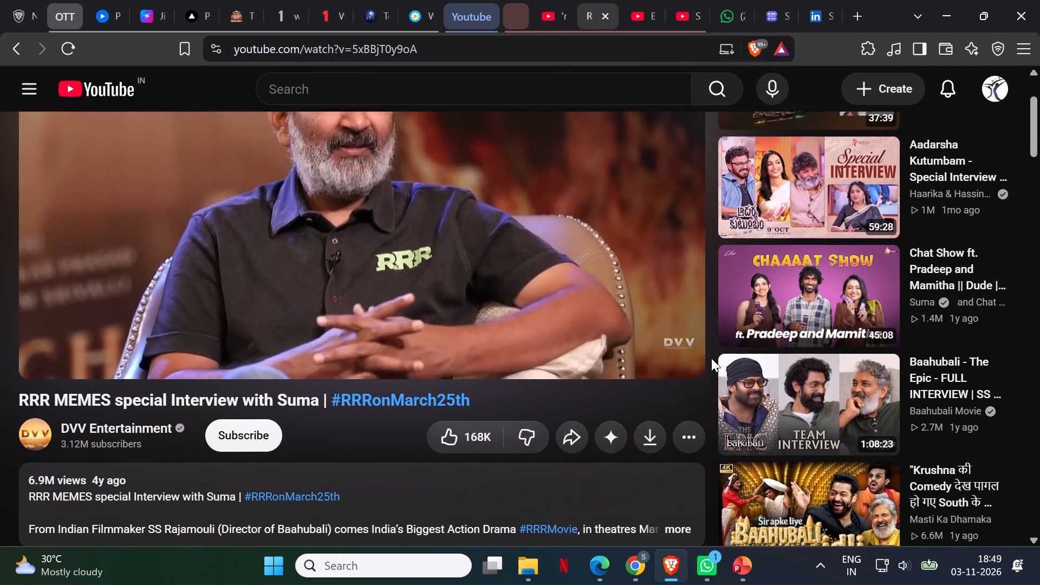
scroll(711, 358, "up", 1)
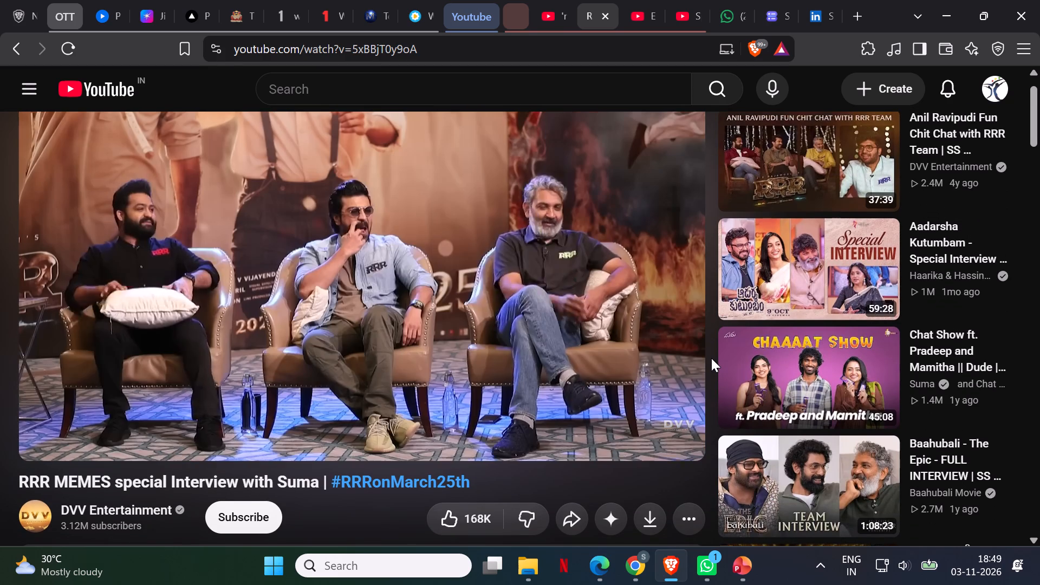
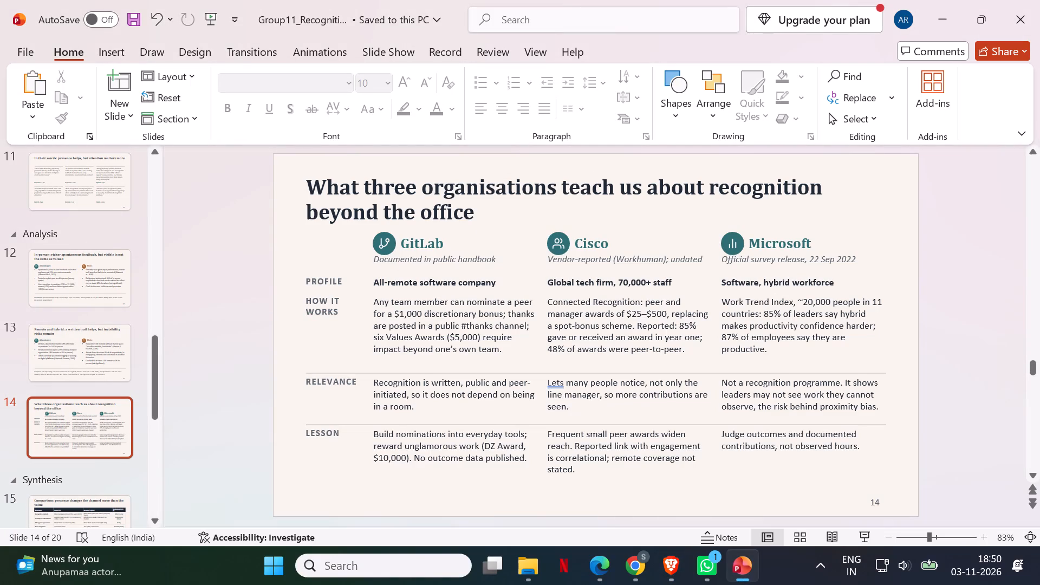
Nudge the italic source captions under the GitLab, Cisco and Microsoft headings on slide 14 slightly downward, away from the headings.
left_click(236, 379)
scroll(103, 449, "down", 1)
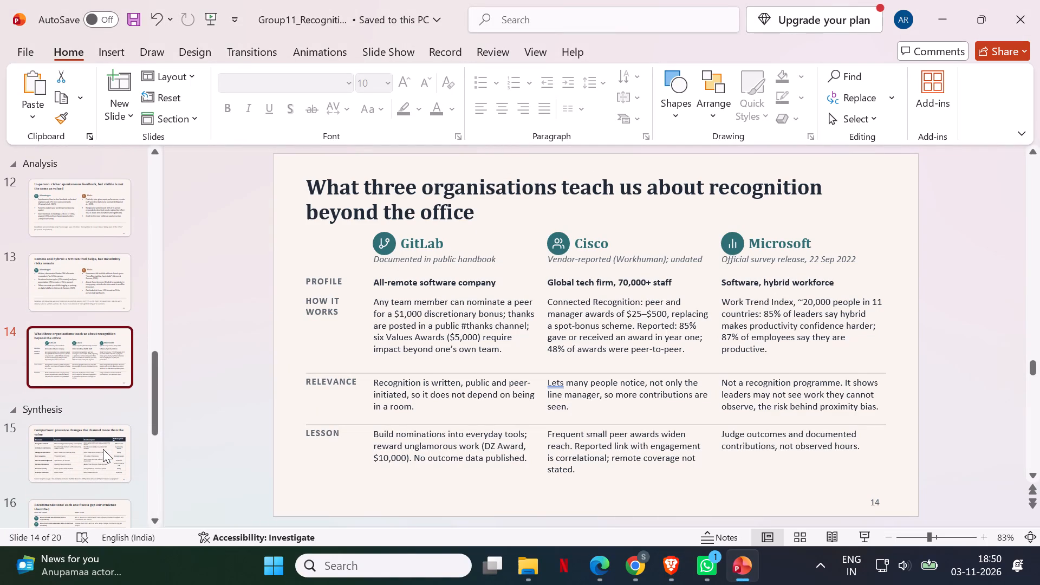
scroll(103, 449, "down", 1)
left_click(447, 261)
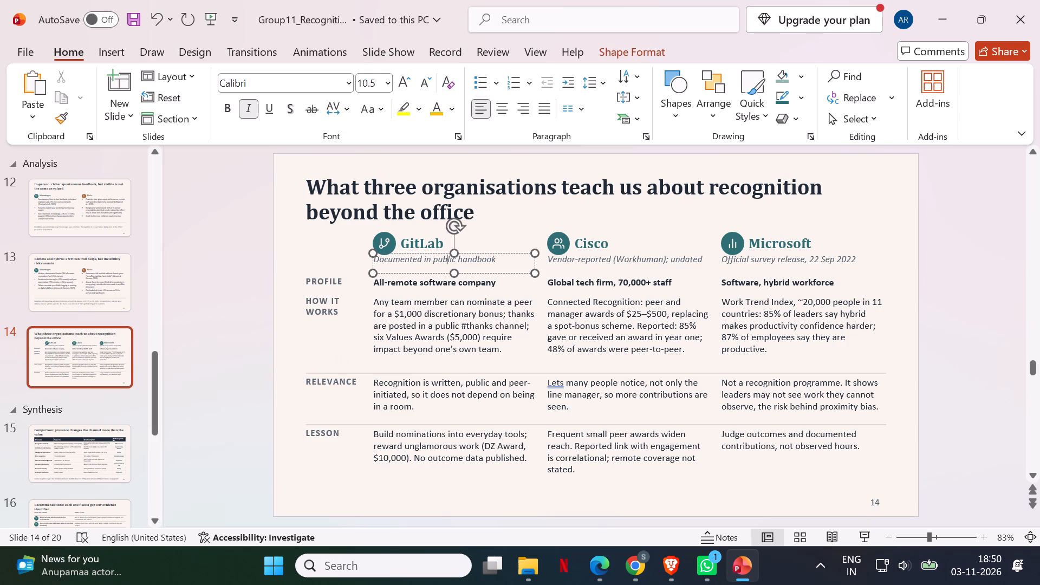
left_click(473, 253)
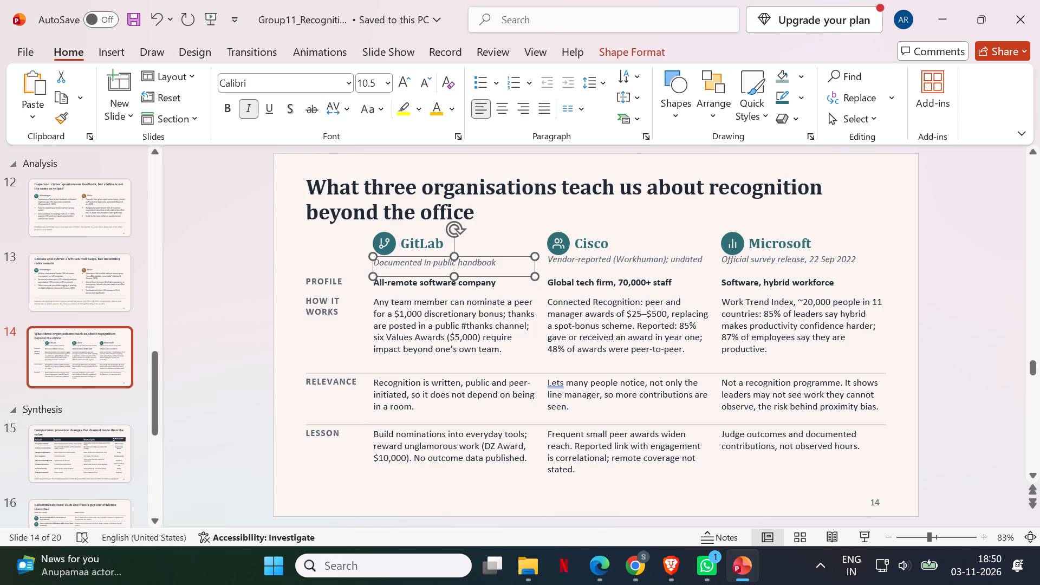
left_click(610, 261)
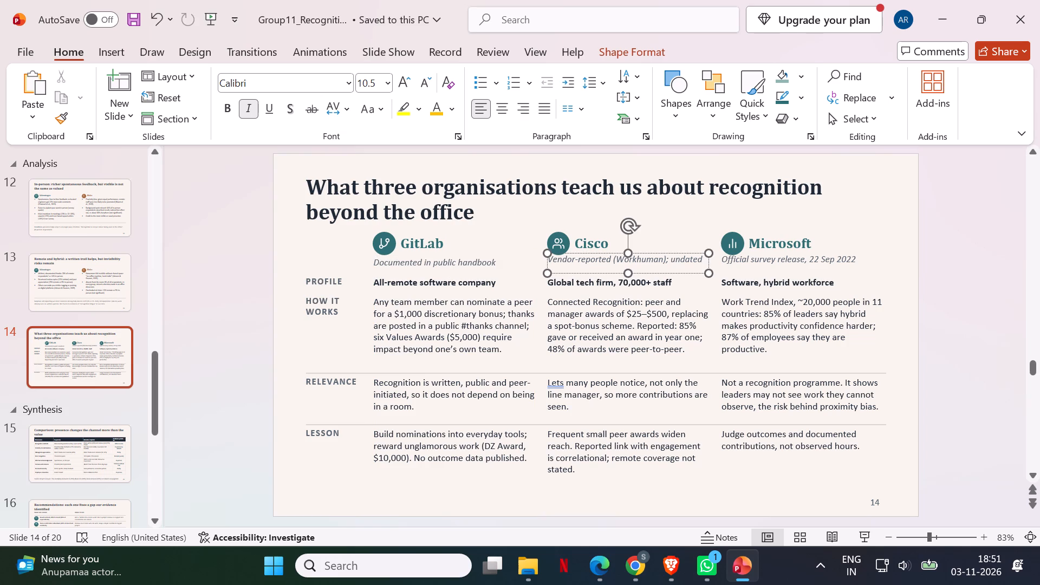
left_click(615, 252)
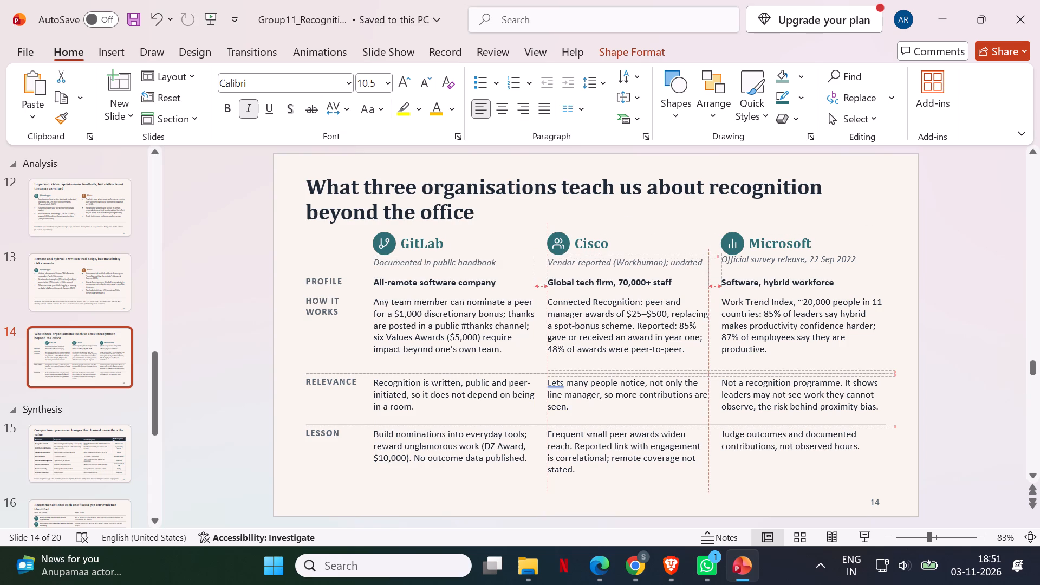
left_click(760, 259)
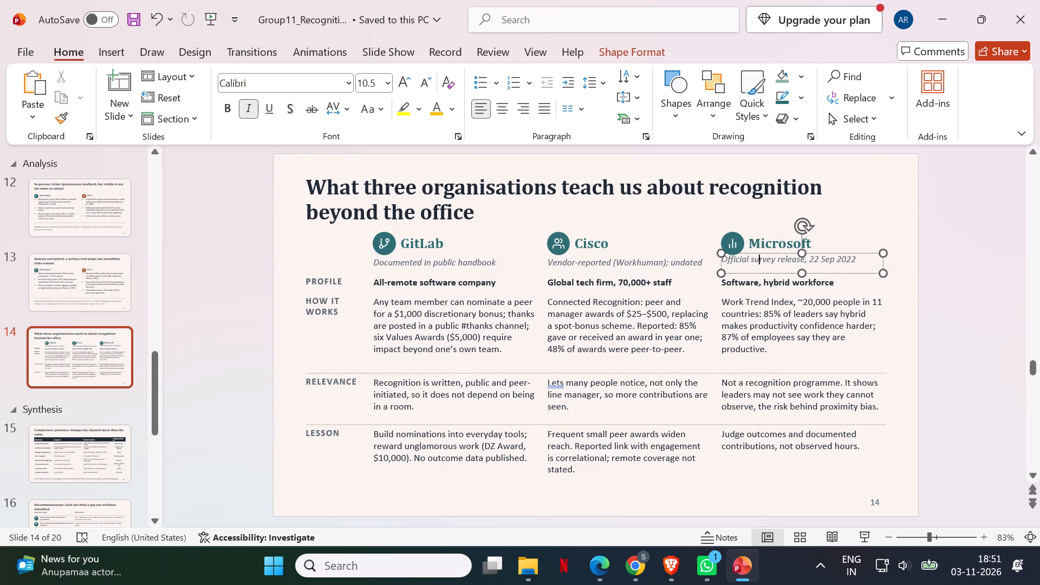
left_click(761, 253)
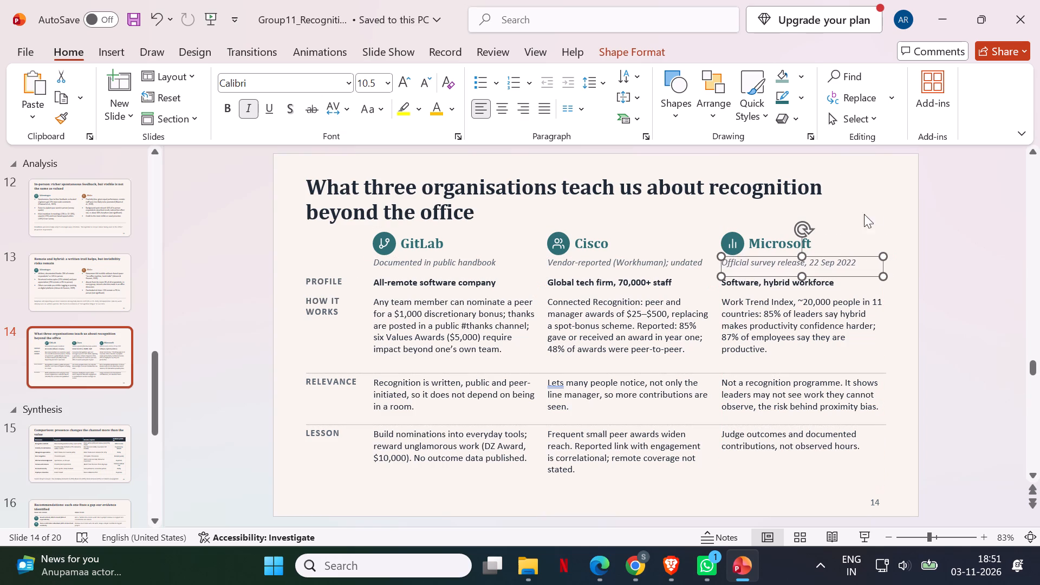
left_click(908, 214)
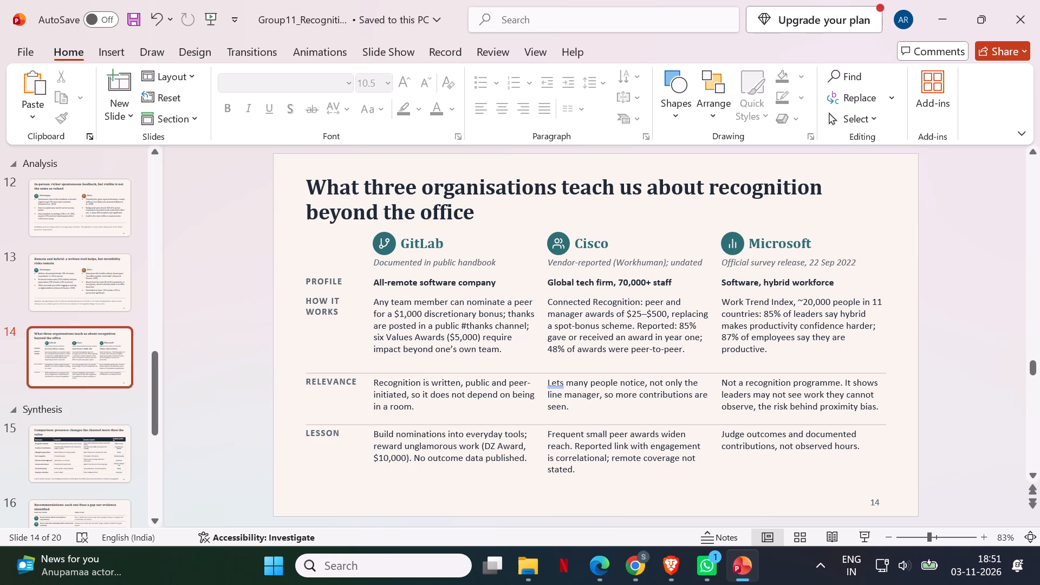
Group the Profile, How it works, Relevance and Lesson rows on slide 14 with their dividers and shift the group slightly right.
left_click_drag(258, 255, 922, 495)
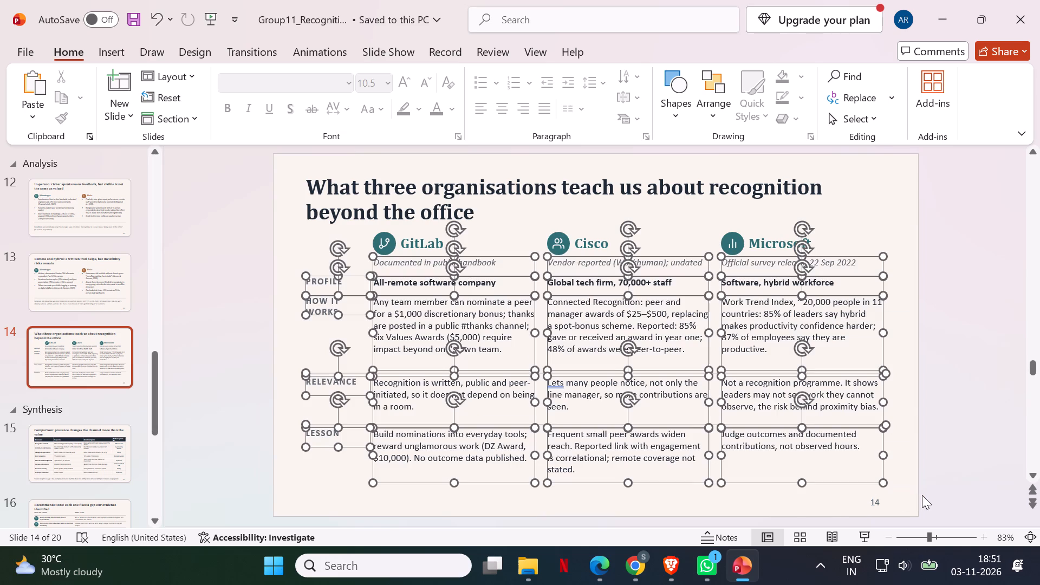
left_click(229, 340)
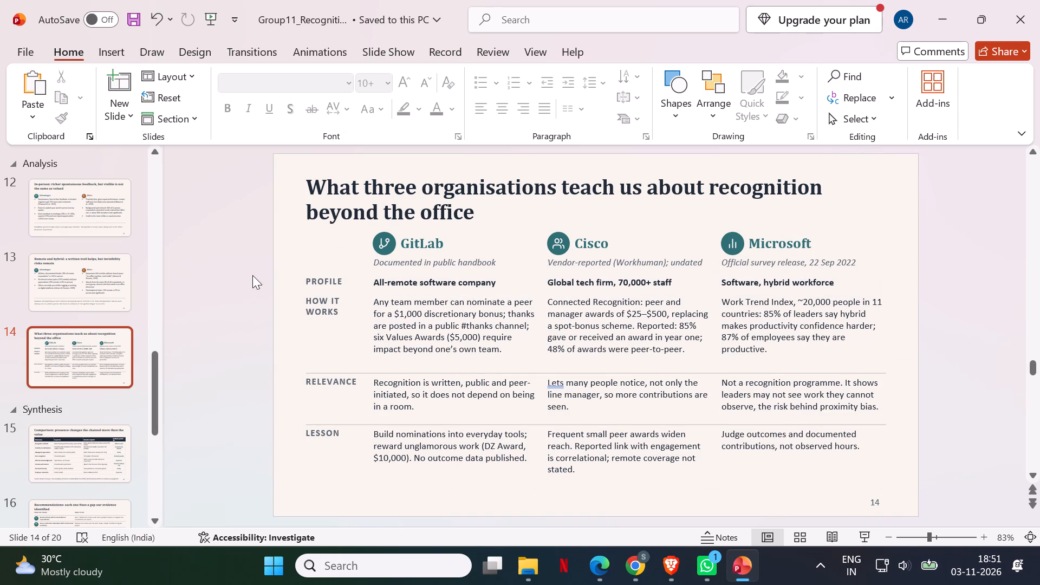
left_click_drag(253, 274, 638, 466)
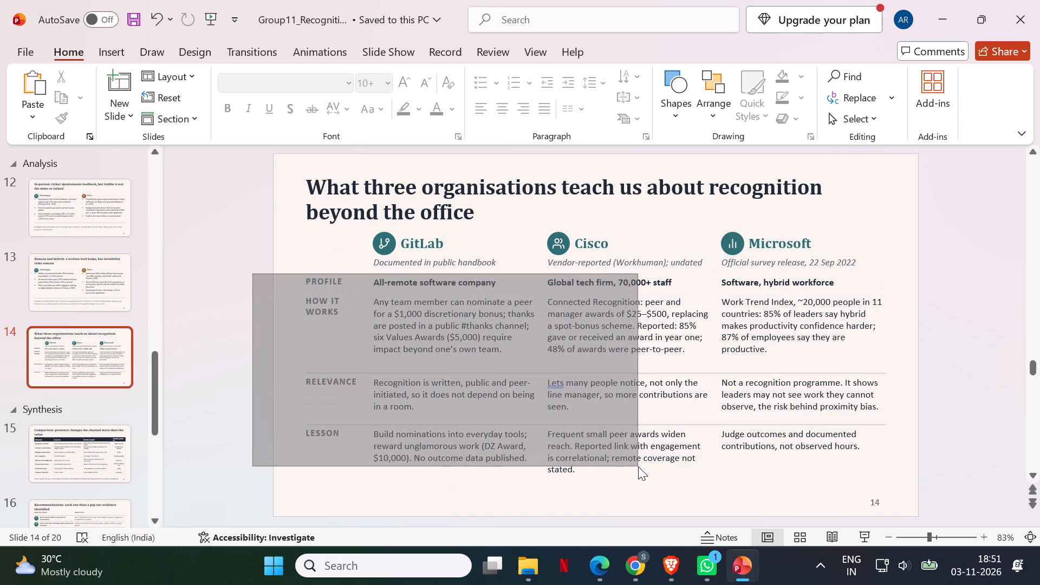
left_click_drag(638, 466, 841, 470)
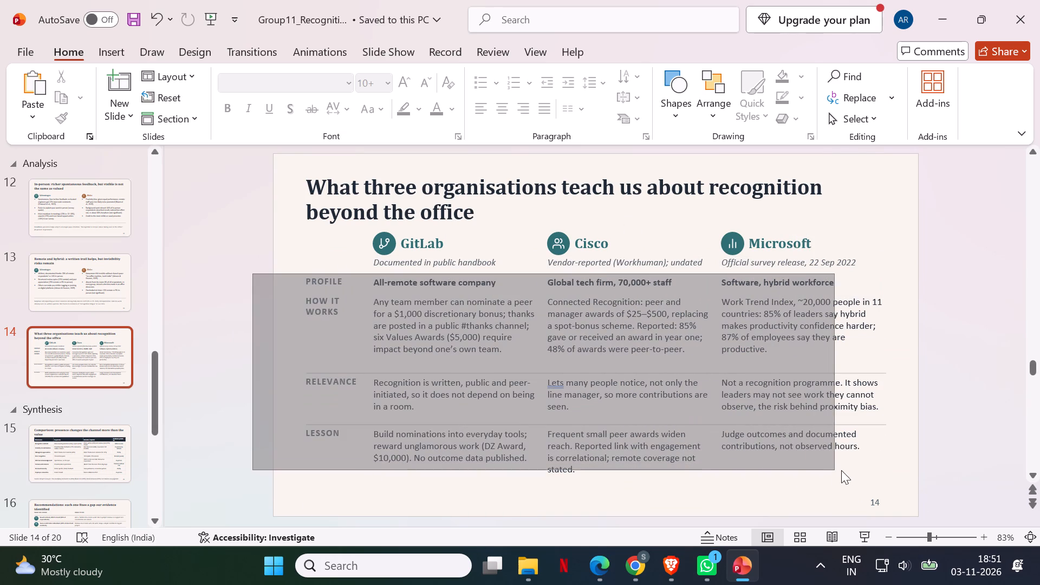
left_click_drag(841, 470, 892, 491)
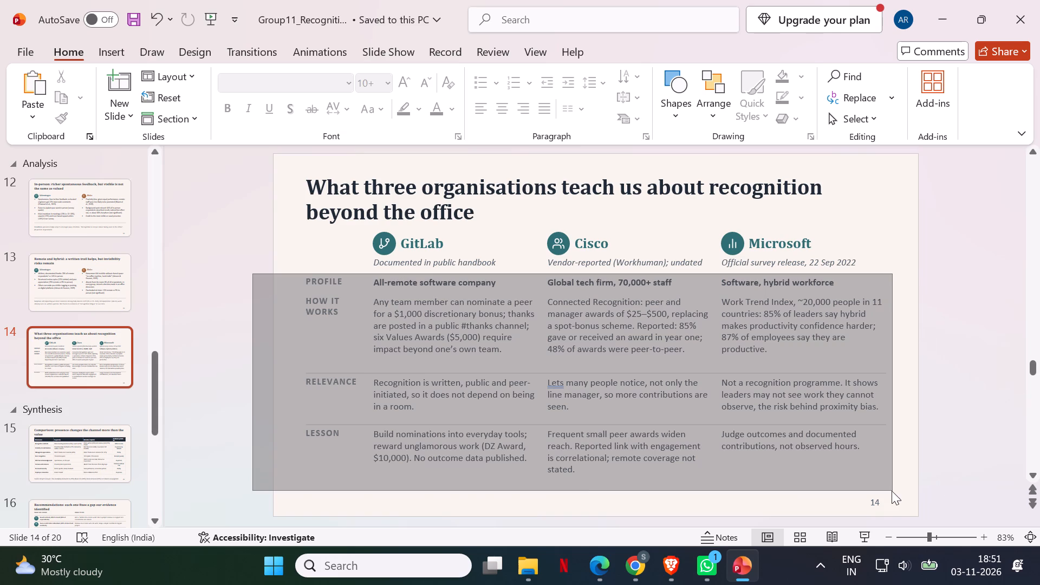
left_click_drag(892, 491, 894, 489)
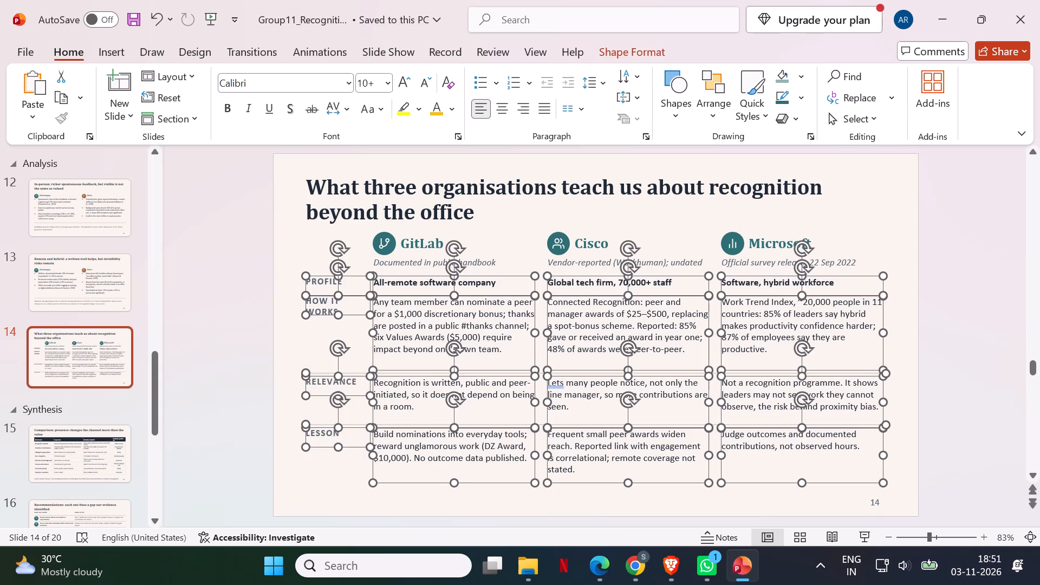
key("ctrl+g")
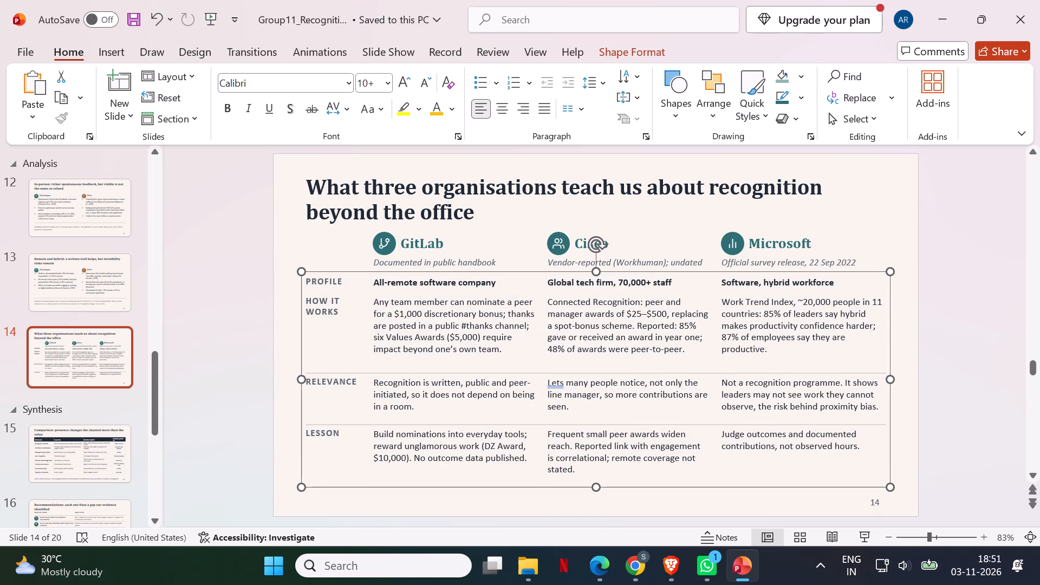
left_click(524, 271)
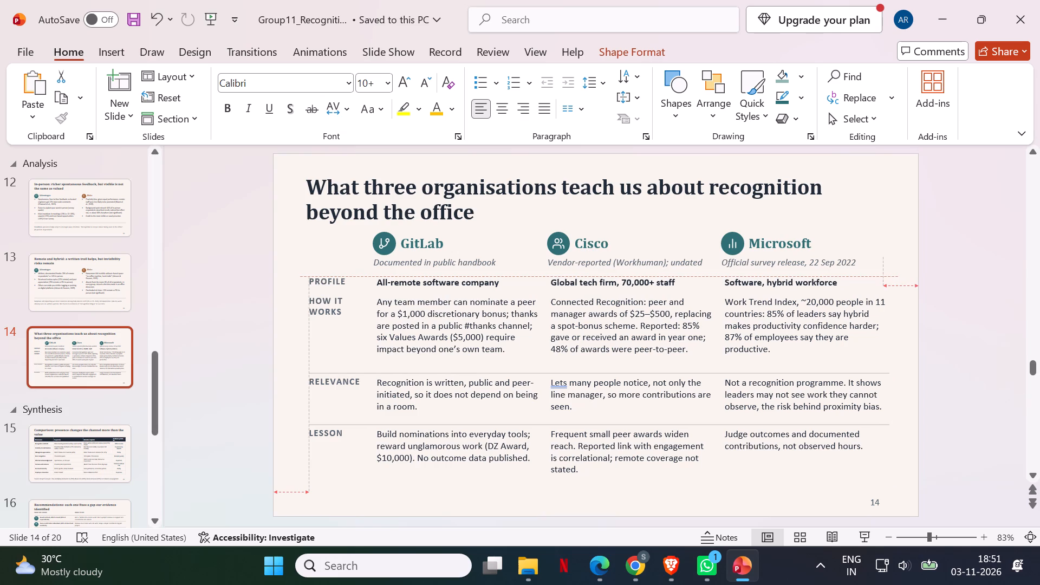
left_click(907, 209)
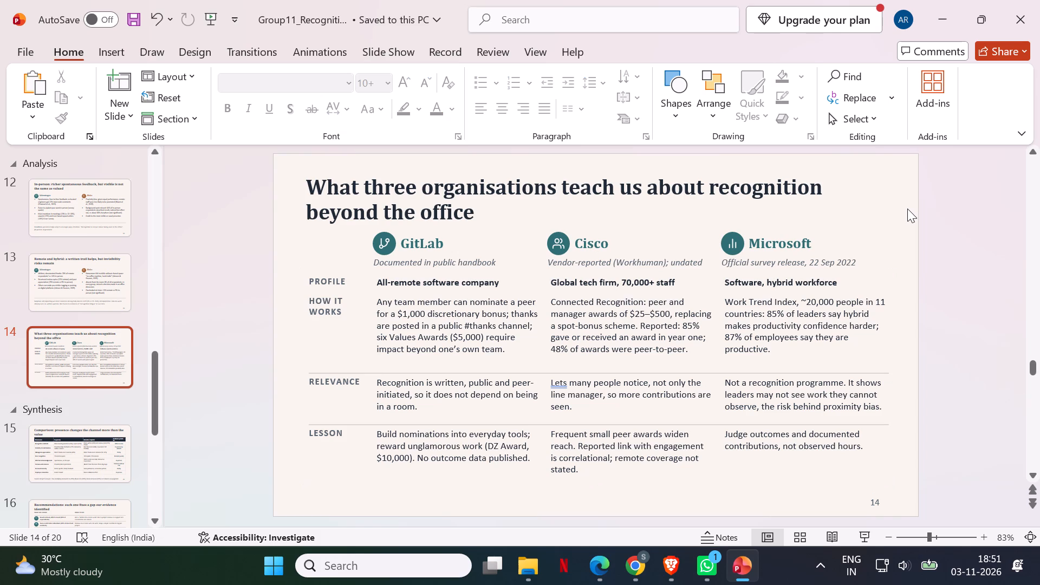
left_click(343, 346)
left_click(248, 304)
Delete the sources footnote beneath the comparison table on slide 15.
key("Down")
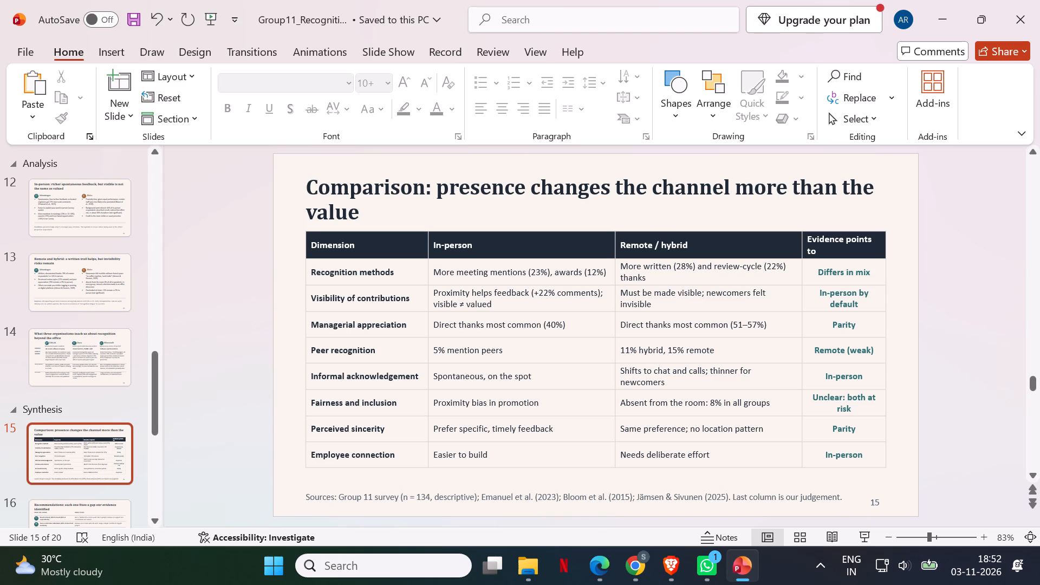
left_click(302, 495)
key("Delete")
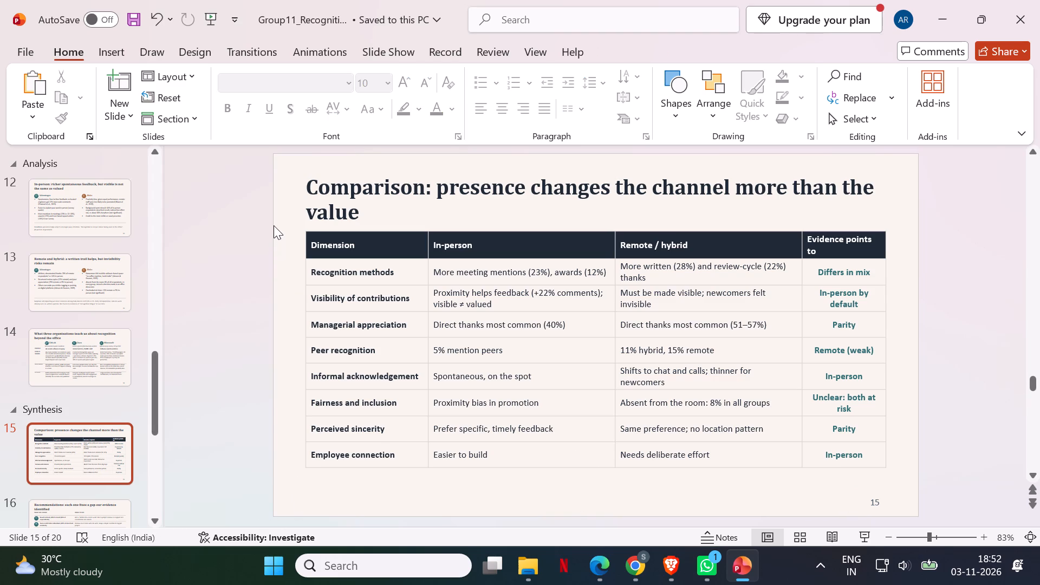
Move the comparison table on slide 15 slightly down to leave more space below the title, keeping its horizontal alignment.
left_click_drag(280, 231, 715, 470)
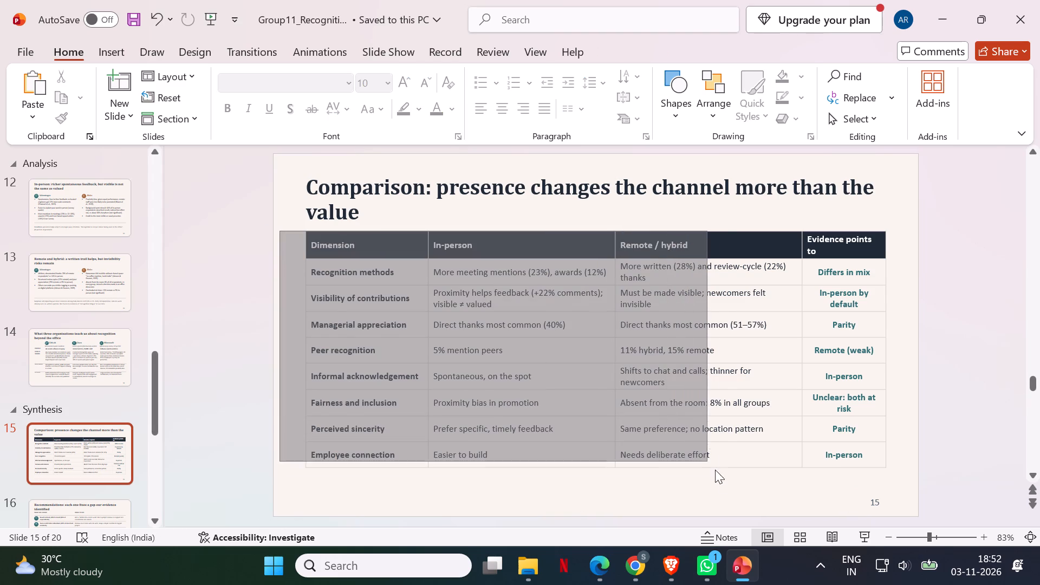
left_click_drag(715, 470, 852, 482)
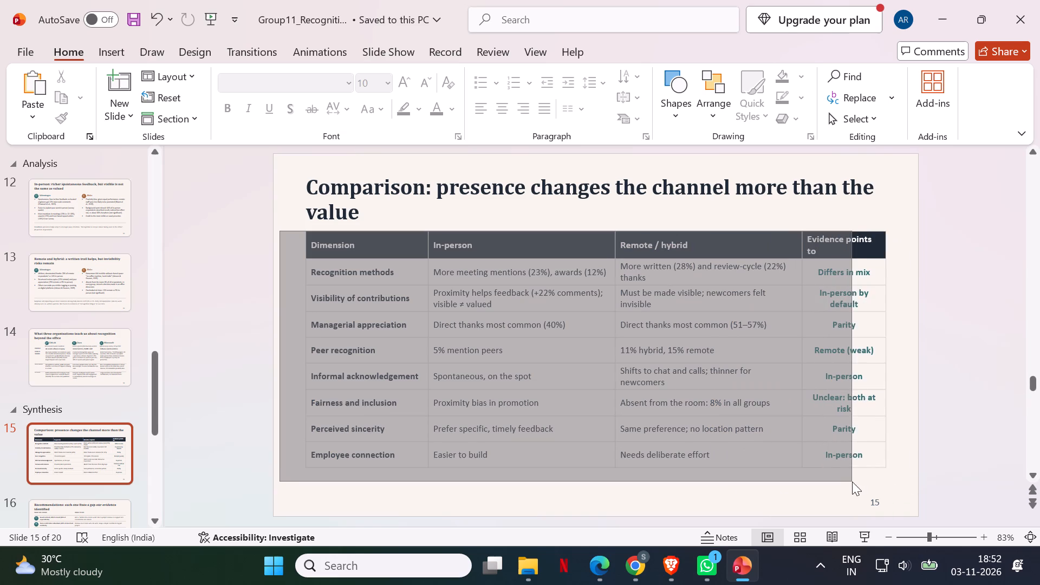
left_click_drag(852, 482, 900, 480)
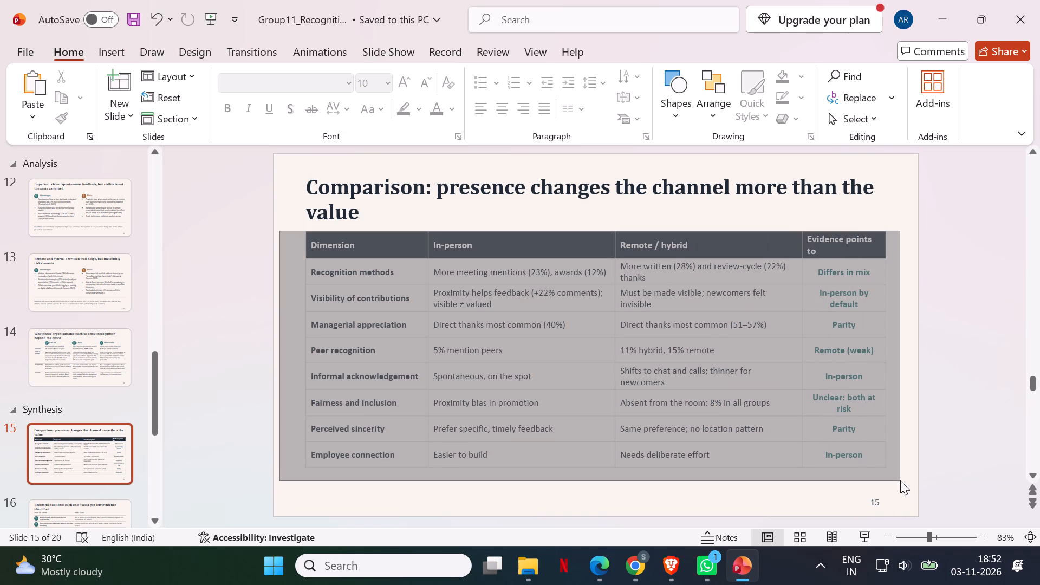
left_click_drag(900, 480, 900, 478)
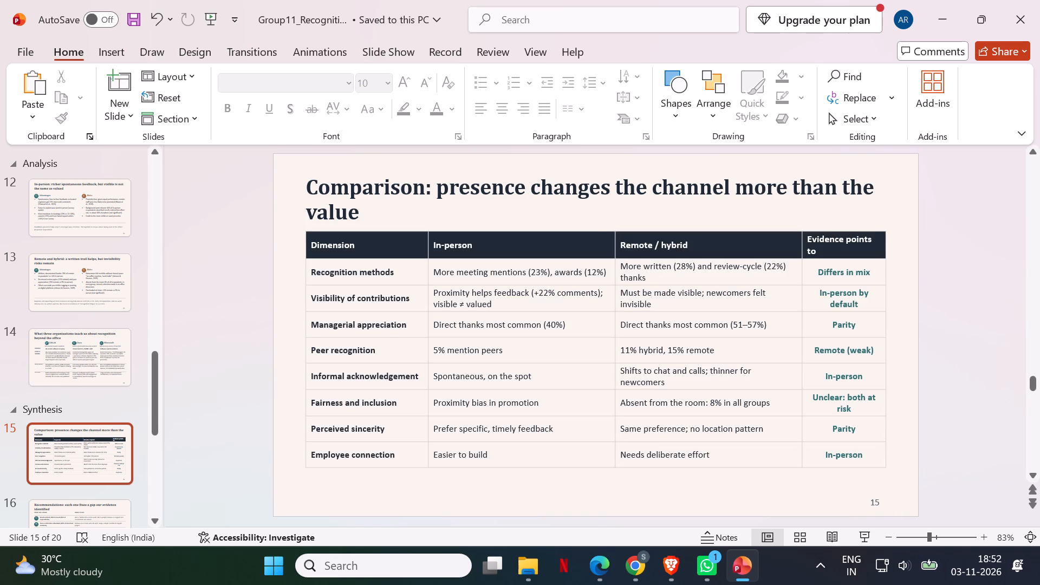
left_click(764, 351)
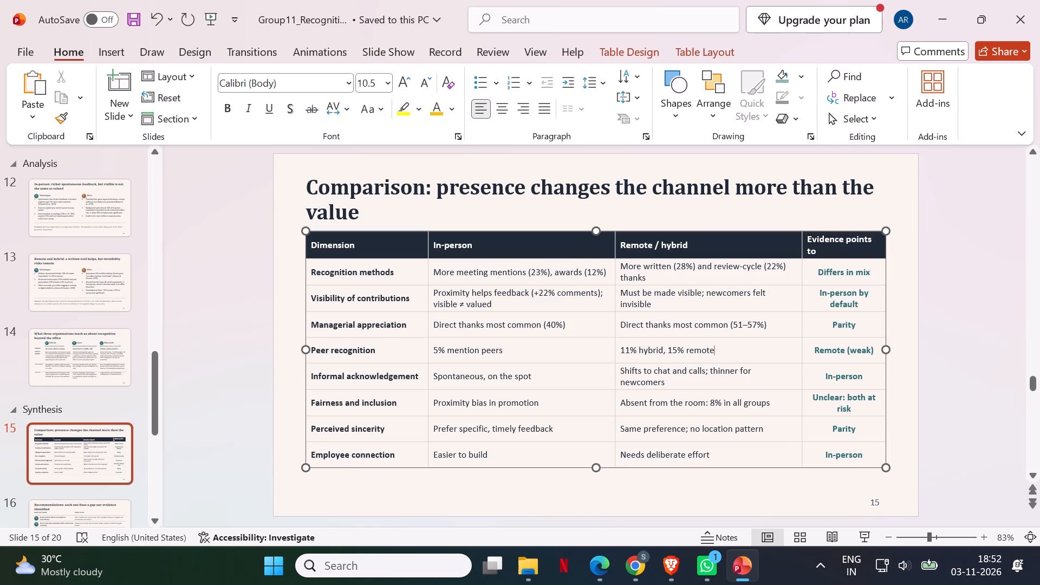
left_click_drag(558, 229, 558, 238)
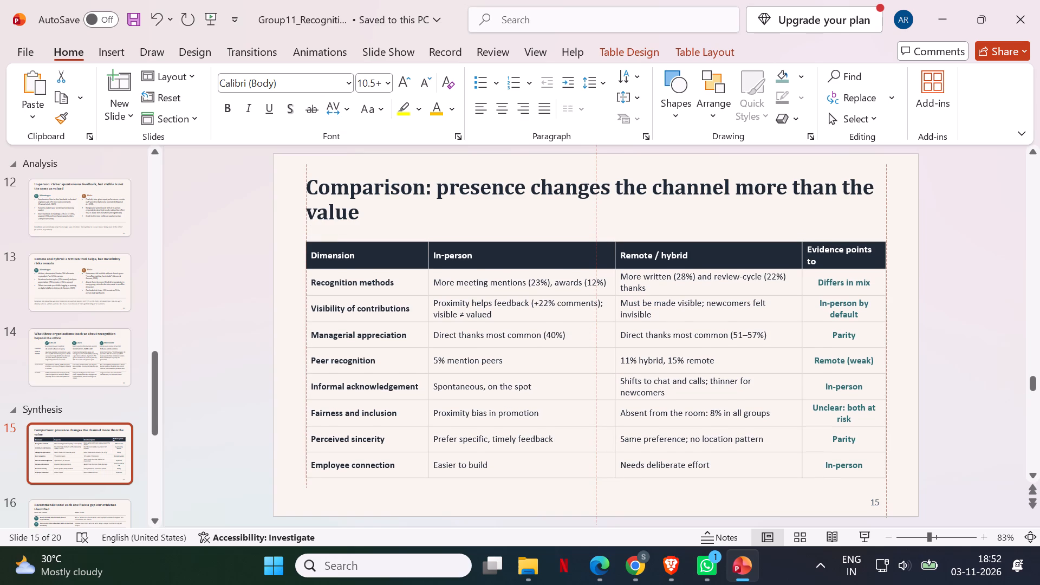
left_click_drag(558, 238, 558, 236)
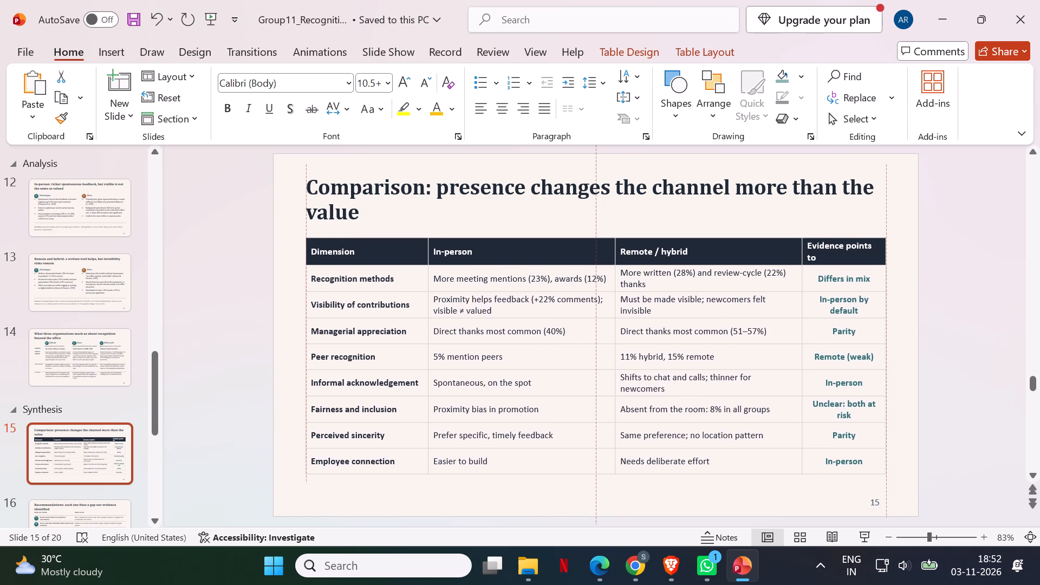
left_click_drag(558, 236, 558, 236)
left_click(619, 213)
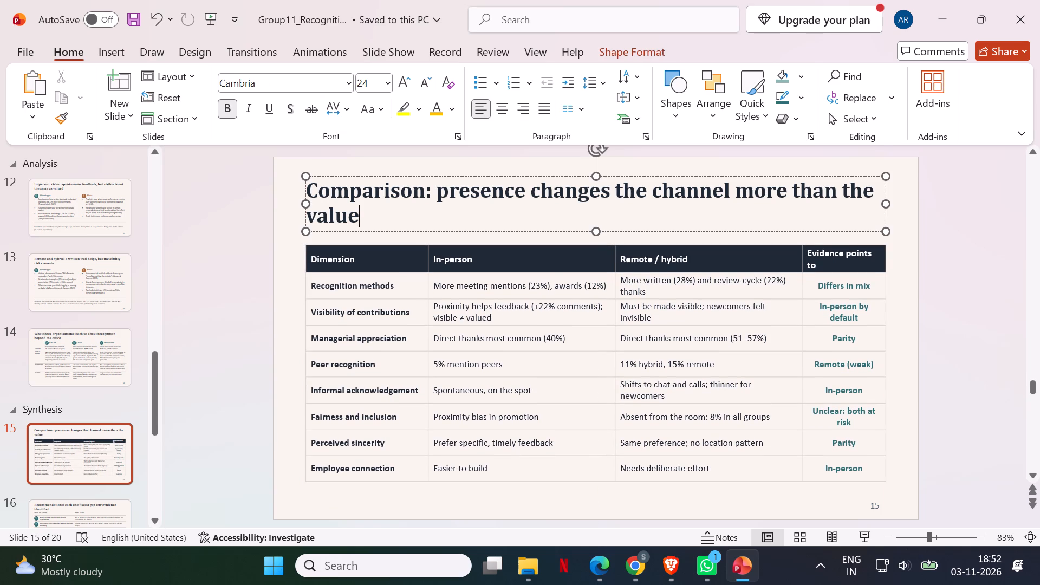
left_click(278, 282)
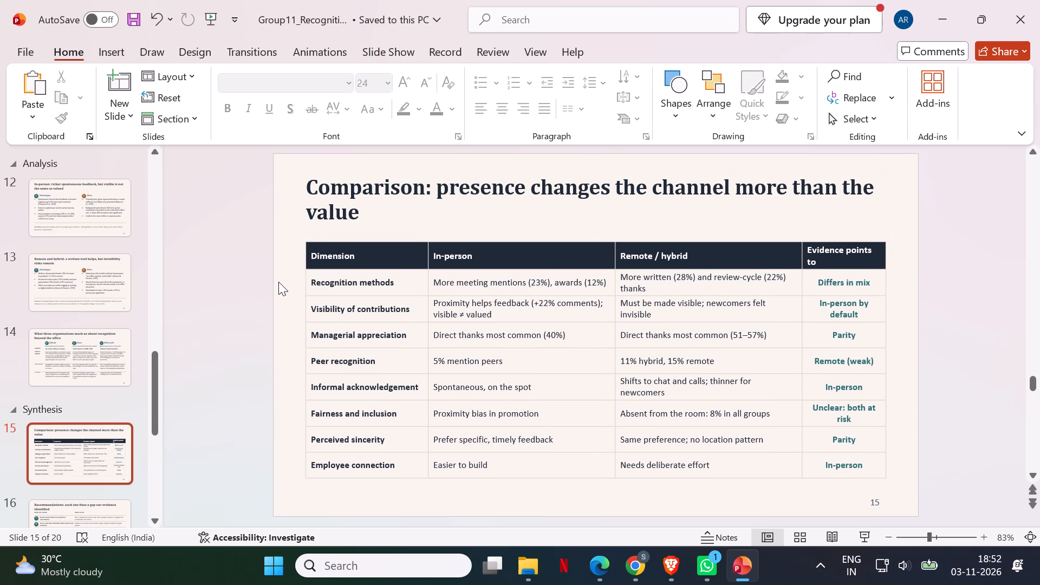
Delete the survey percentages footnote at the bottom of the Recommendations slide, slide 16.
key("Down")
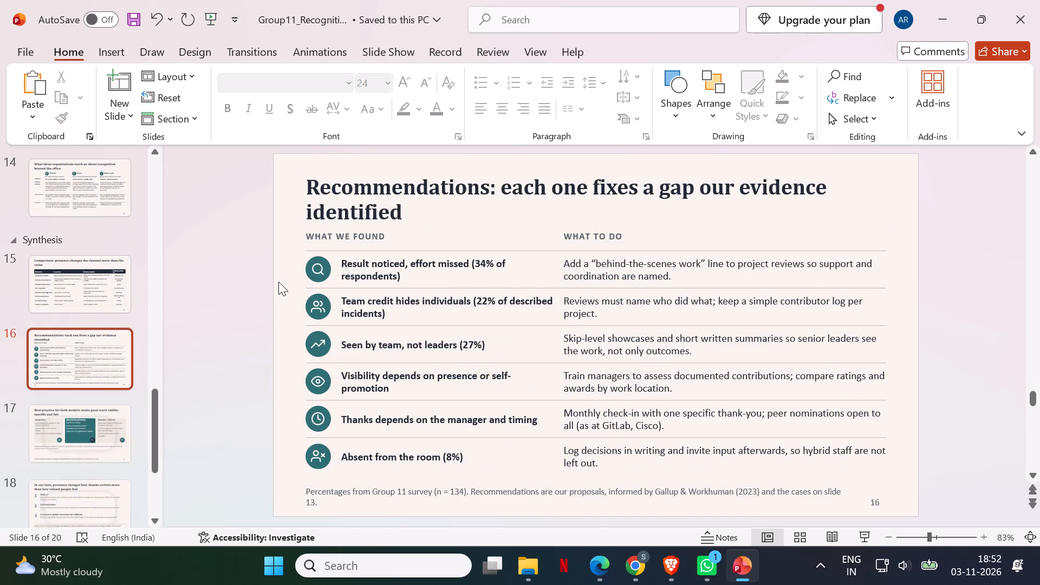
left_click(302, 489)
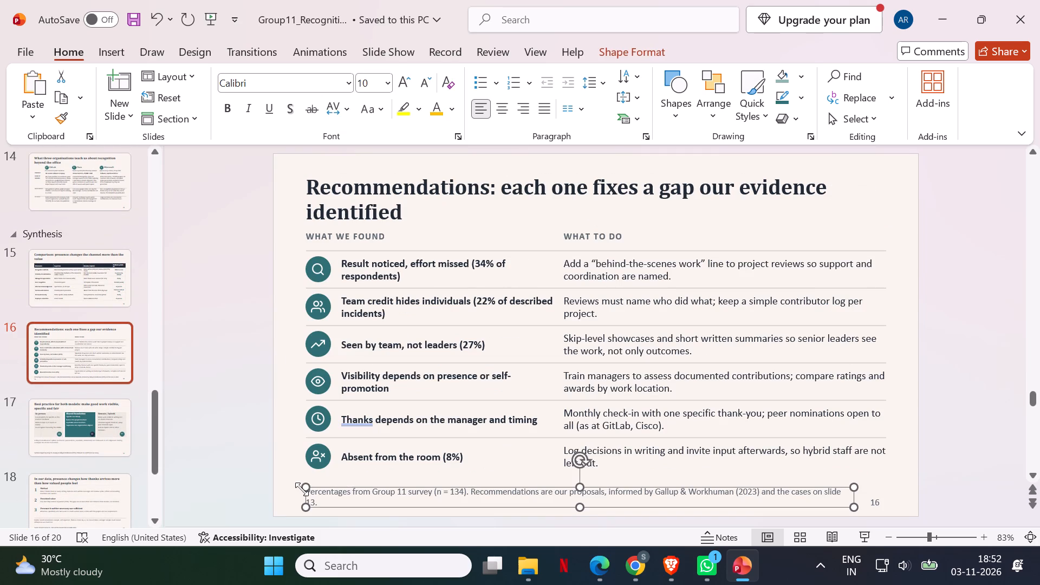
key("Delete")
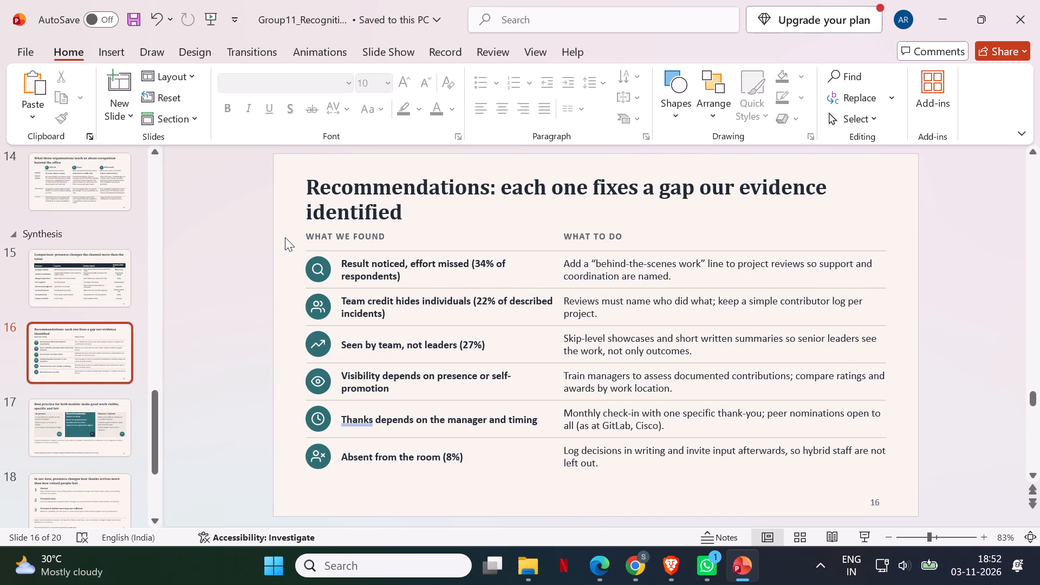
Group the six recommendation rows on slide 16 with their icons, dividers and the What we found and What to do headings.
left_click_drag(285, 236, 859, 461)
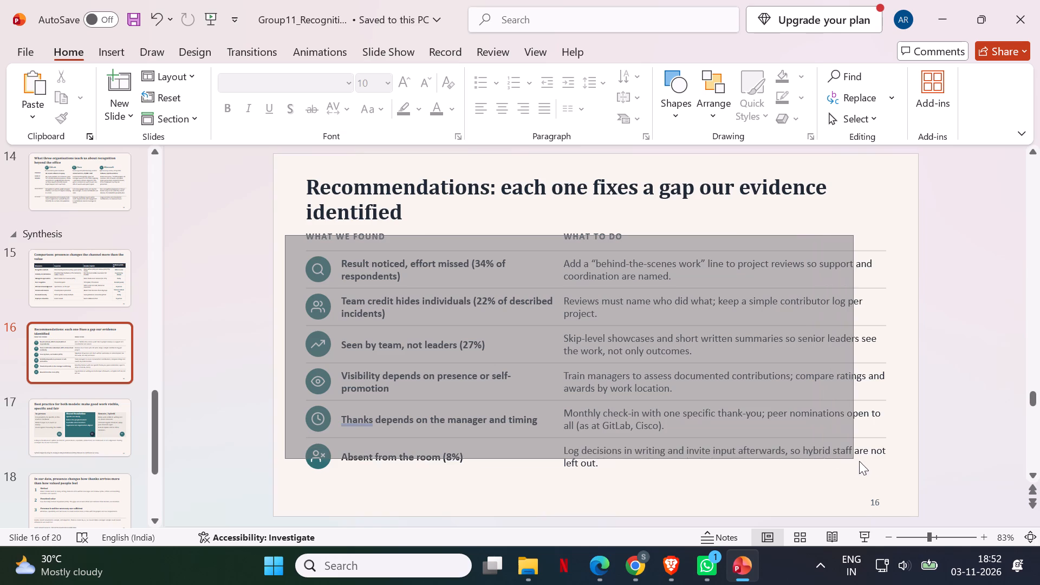
left_click_drag(859, 461, 914, 471)
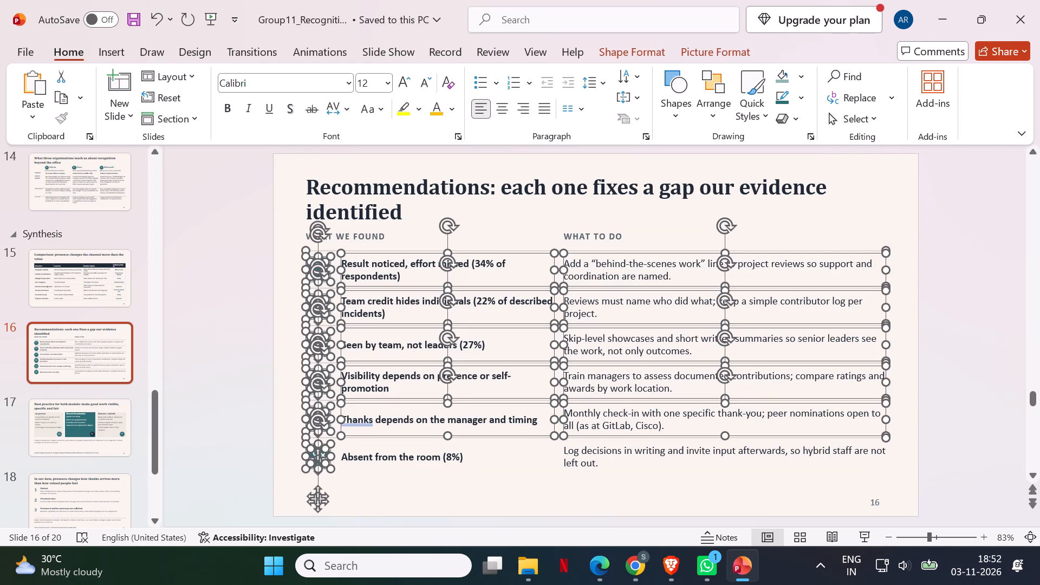
key("ctrl+g")
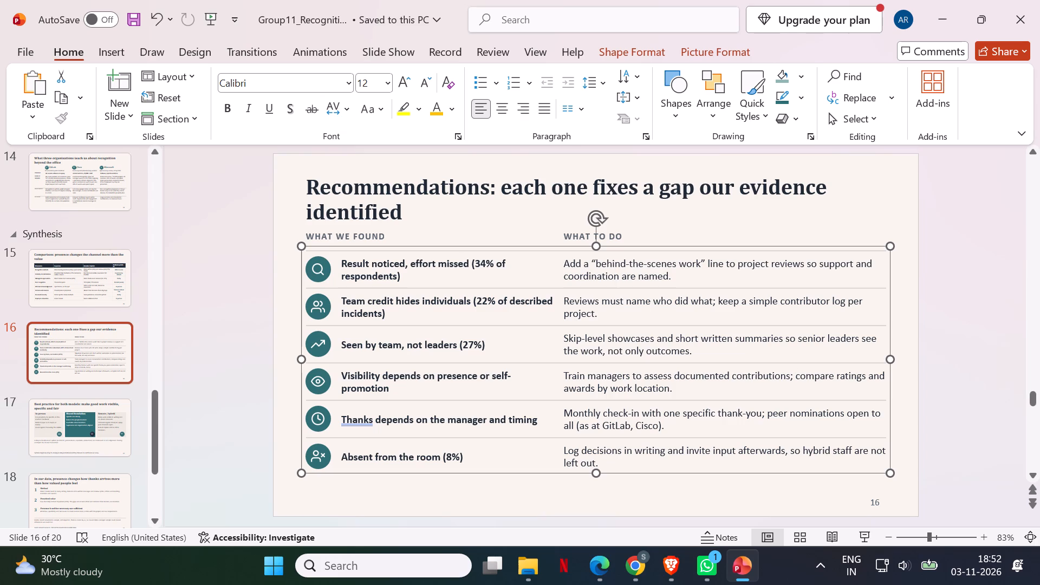
left_click(365, 238, "ctrl")
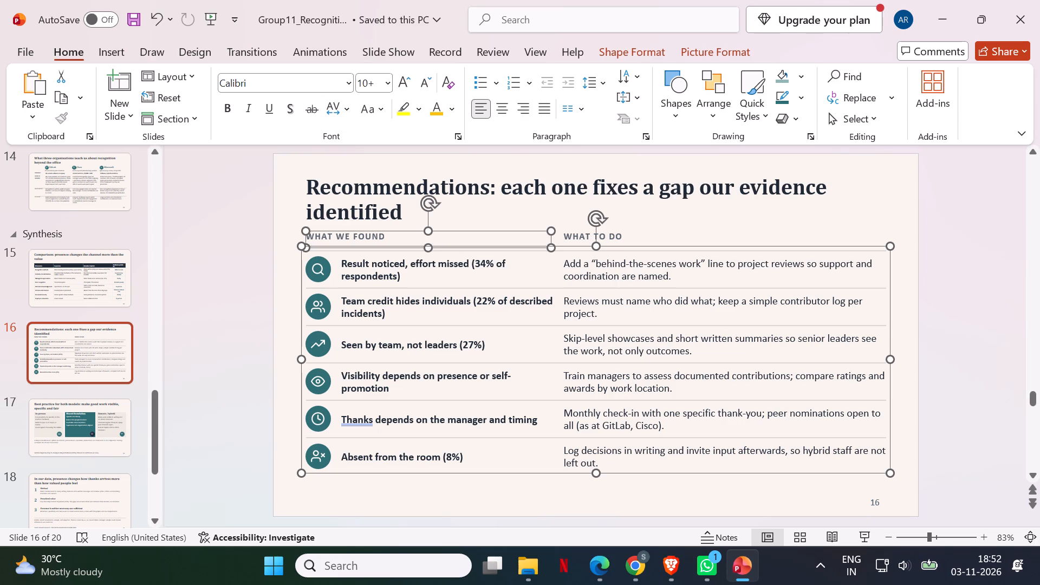
left_click(578, 233, "ctrl")
key("ctrl+g")
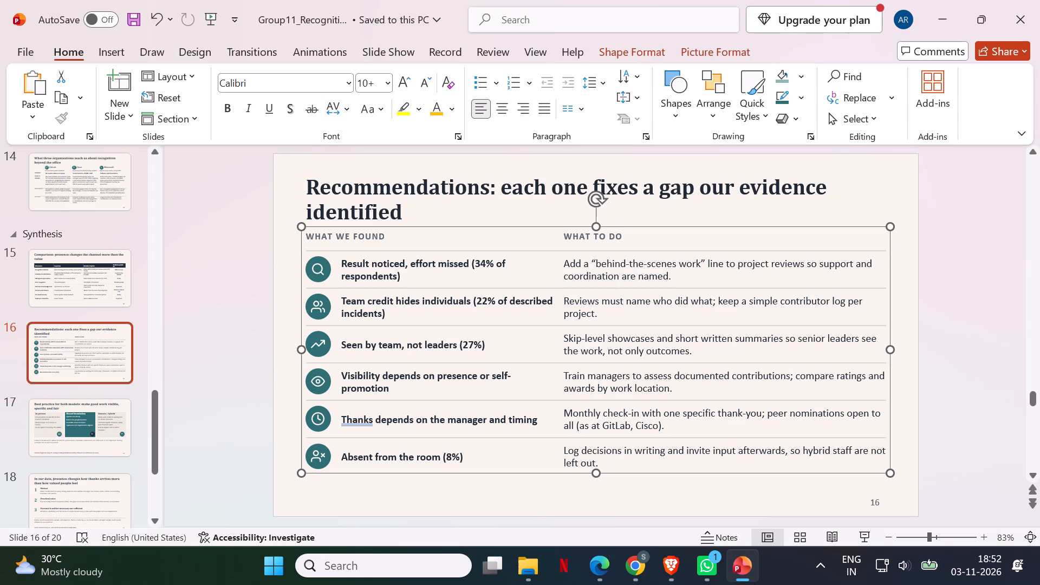
left_click(568, 227)
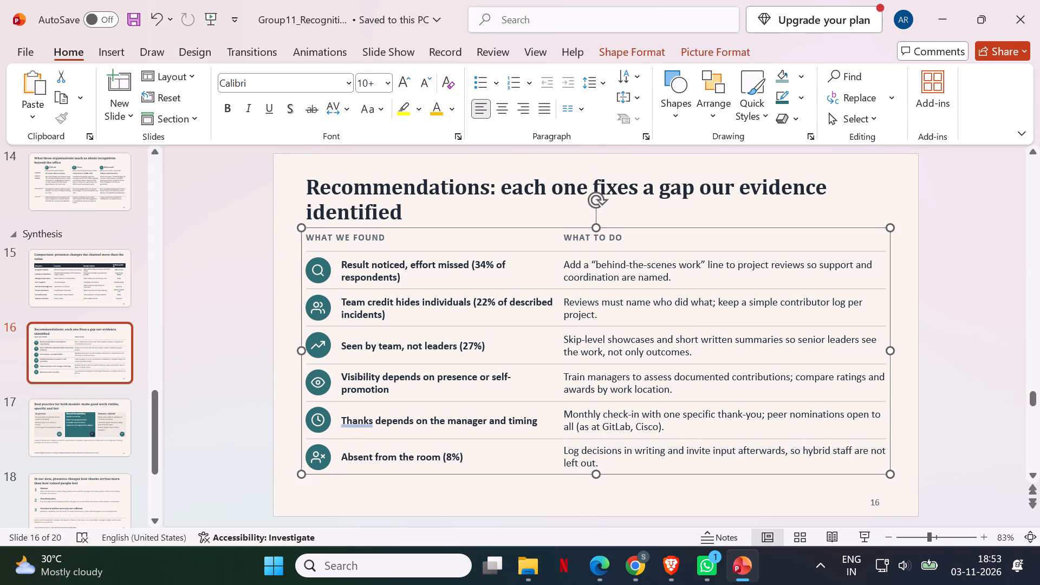
left_click(389, 457, "ctrl")
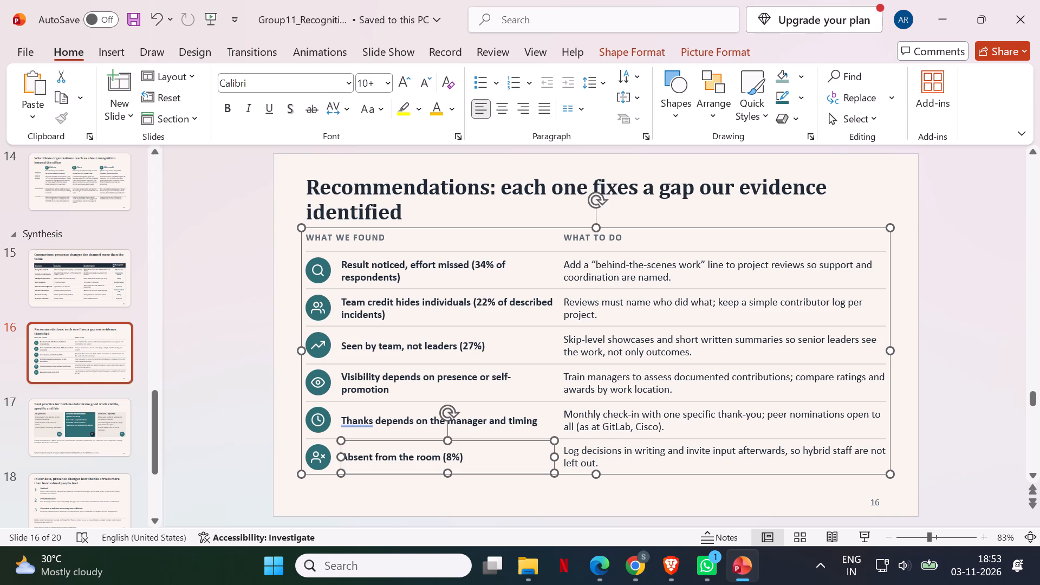
left_click(586, 450, "ctrl")
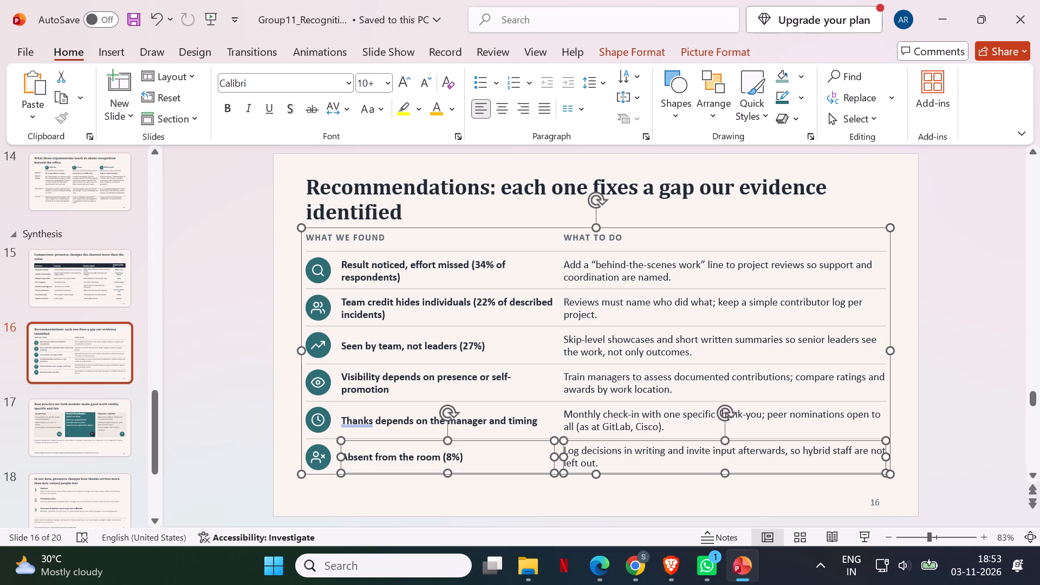
key("ctrl+g")
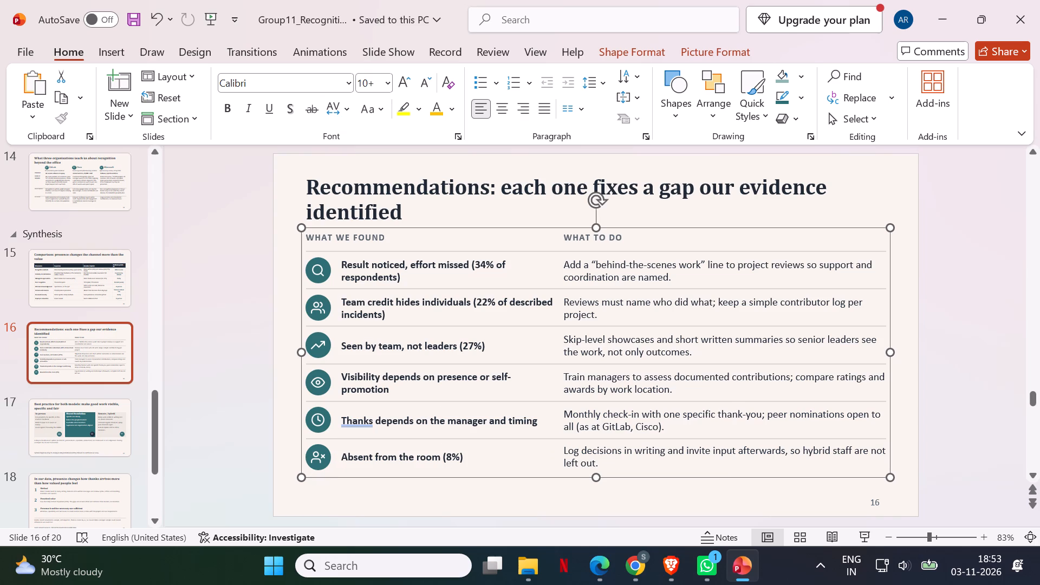
Move the grouped recommendations slightly down on slide 16 to leave more space below the title, keeping their horizontal alignment.
left_click_drag(529, 227, 529, 232)
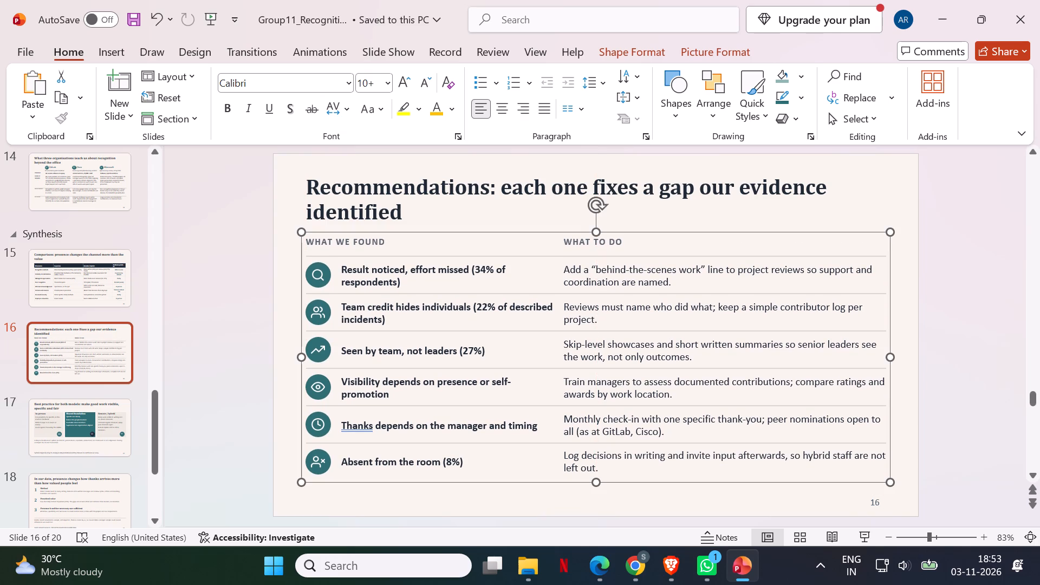
left_click(289, 247)
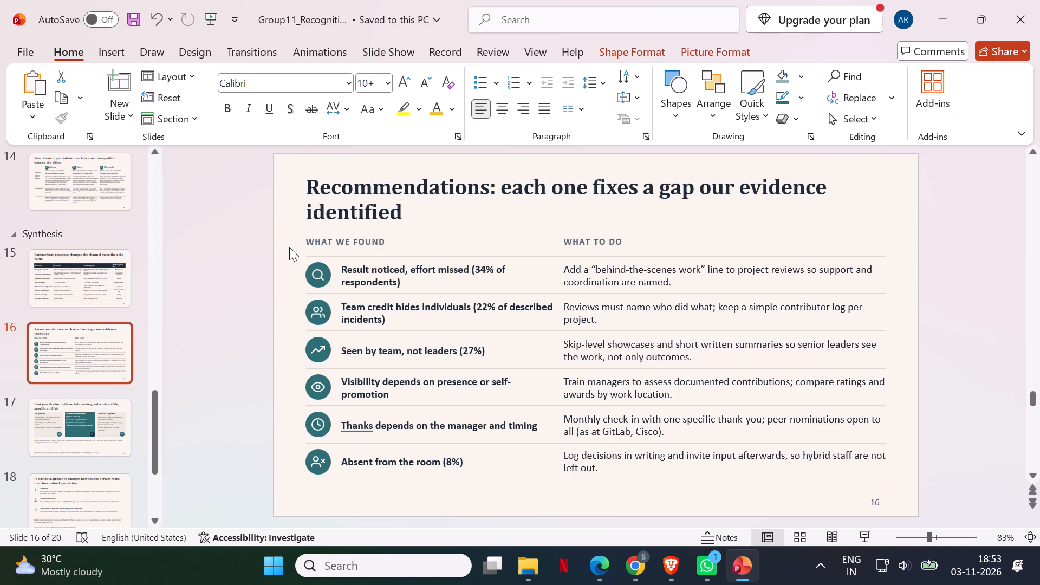
Delete the synthesis diagram source footnote at the bottom of the Best practice slide, slide 17.
key("Down")
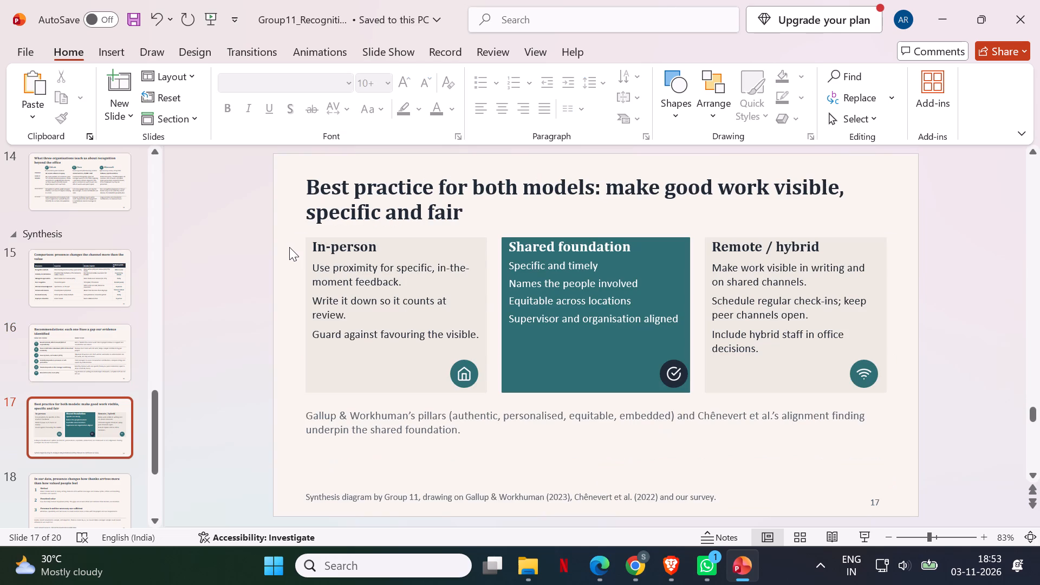
left_click(302, 497)
key("Delete")
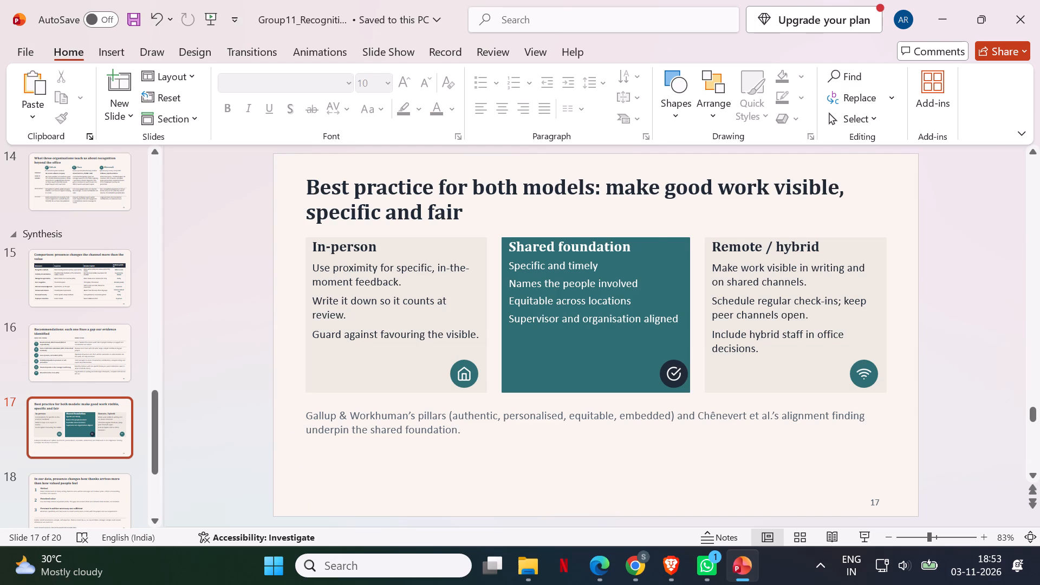
Switch to the RRR MEMES interview on YouTube in Brave, skip forward through it and pause playback.
key("Right")
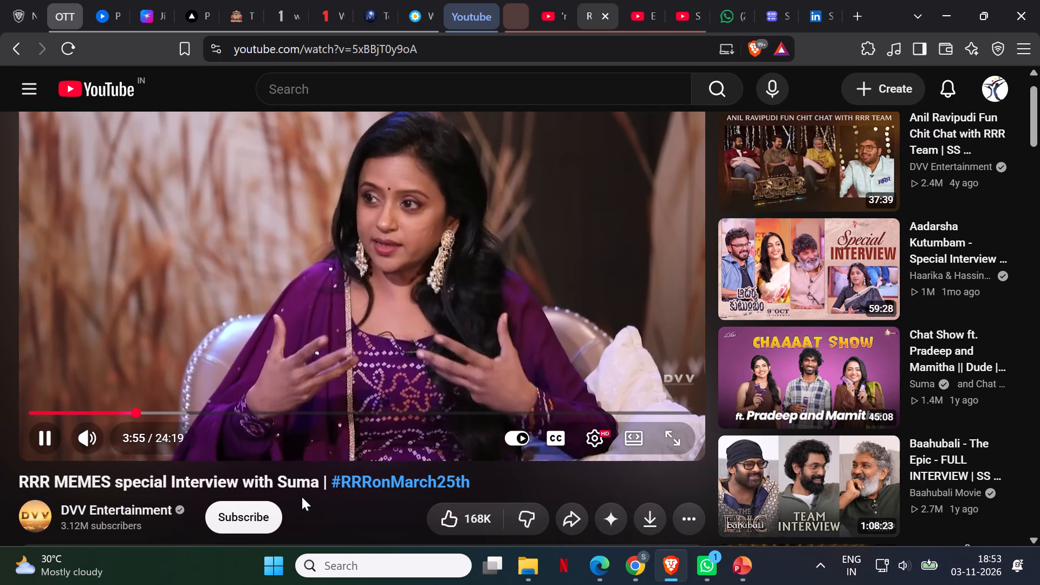
key("Right")
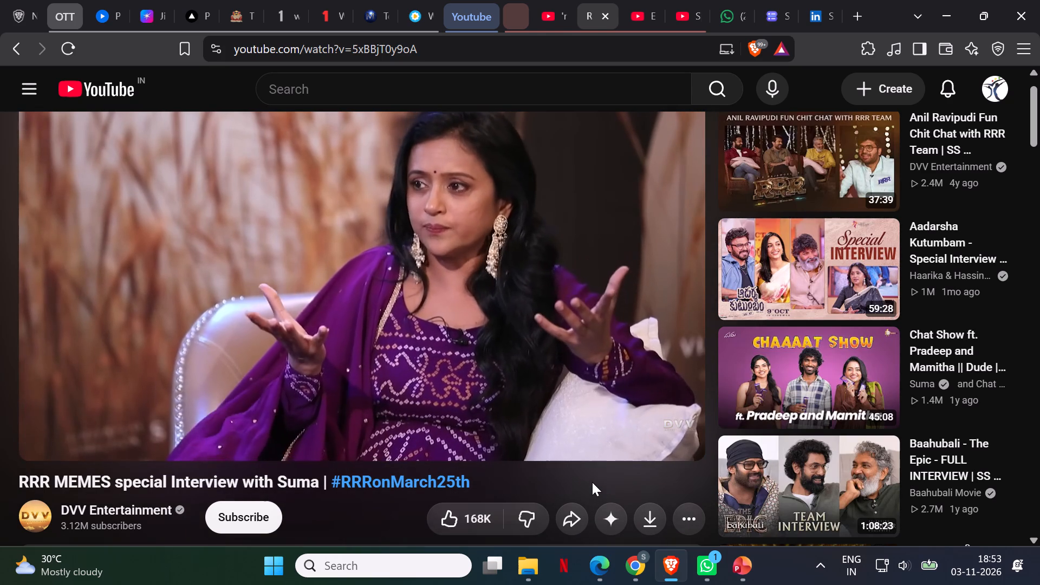
key("Right")
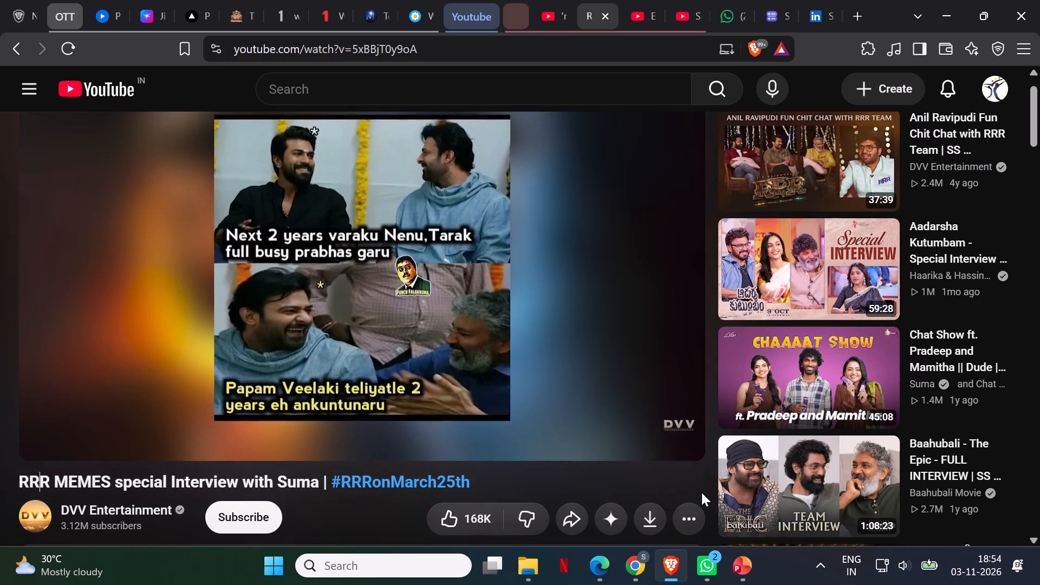
key("space")
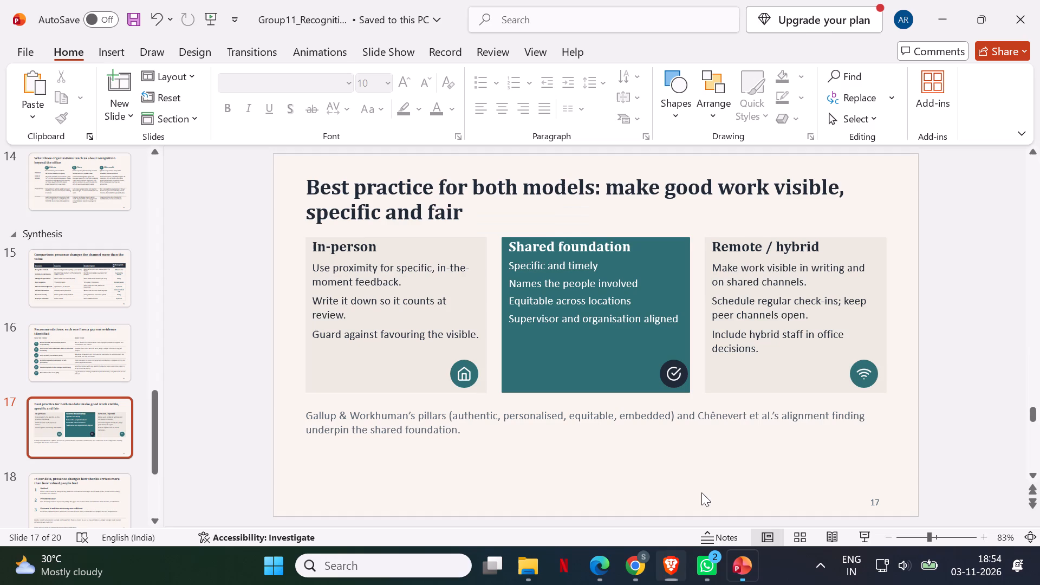
Move the Gallup & Workhuman pillars note on slide 17 further below the three cards, keeping its left edge aligned with them.
left_click(408, 427)
left_click_drag(489, 408, 487, 426)
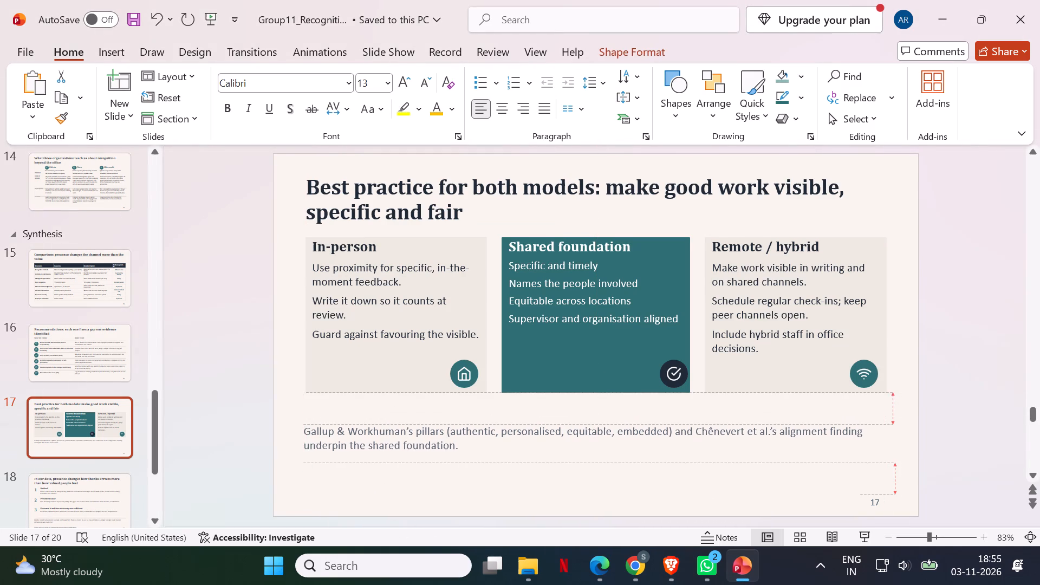
left_click_drag(487, 426, 492, 432)
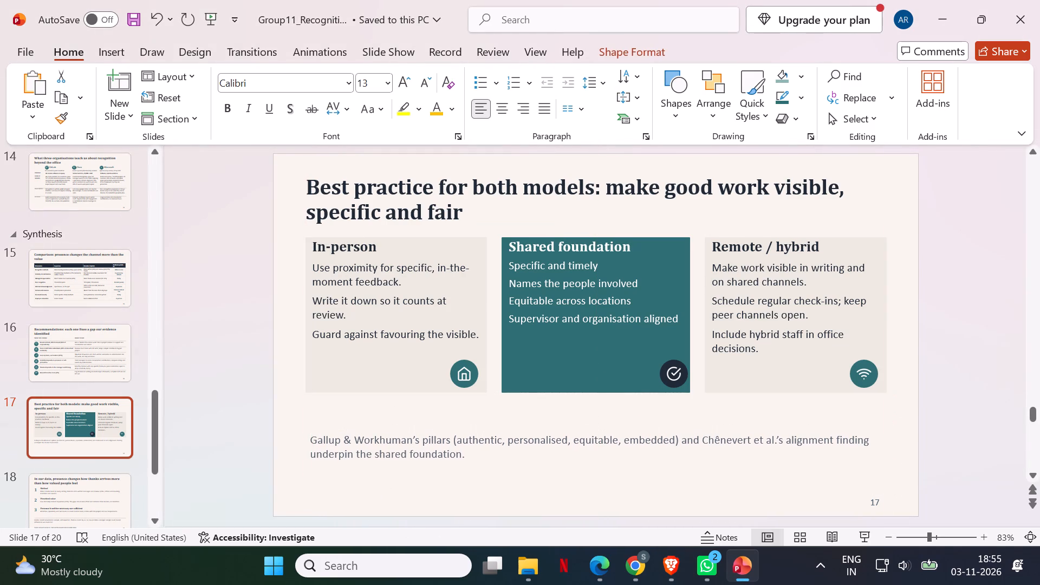
left_click_drag(492, 432, 487, 432)
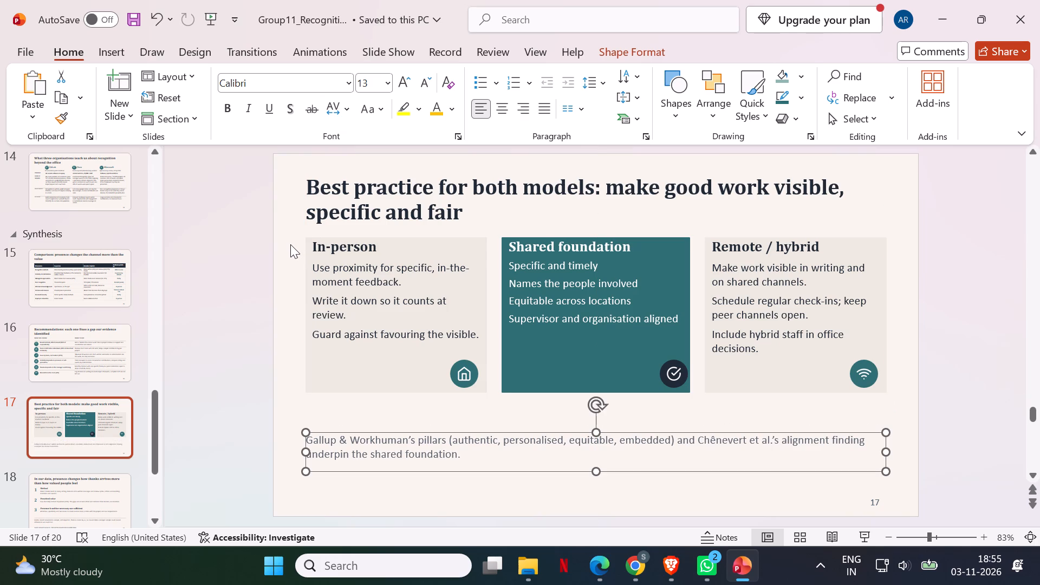
Group the three card icons on slide 17 with the In-person, Shared foundation and Remote / hybrid text blocks.
left_click_drag(287, 243, 867, 411)
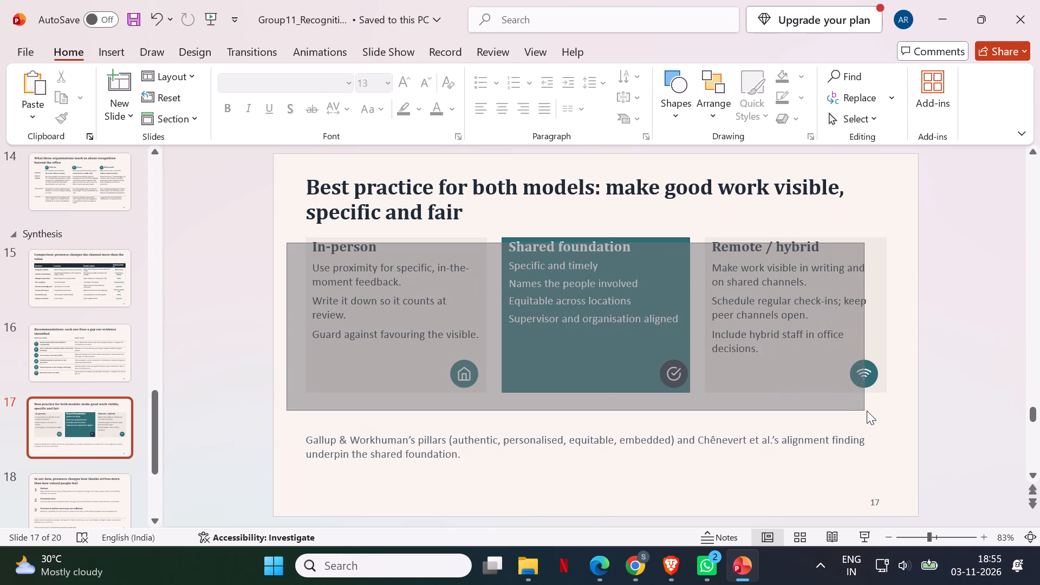
left_click_drag(867, 411, 896, 395)
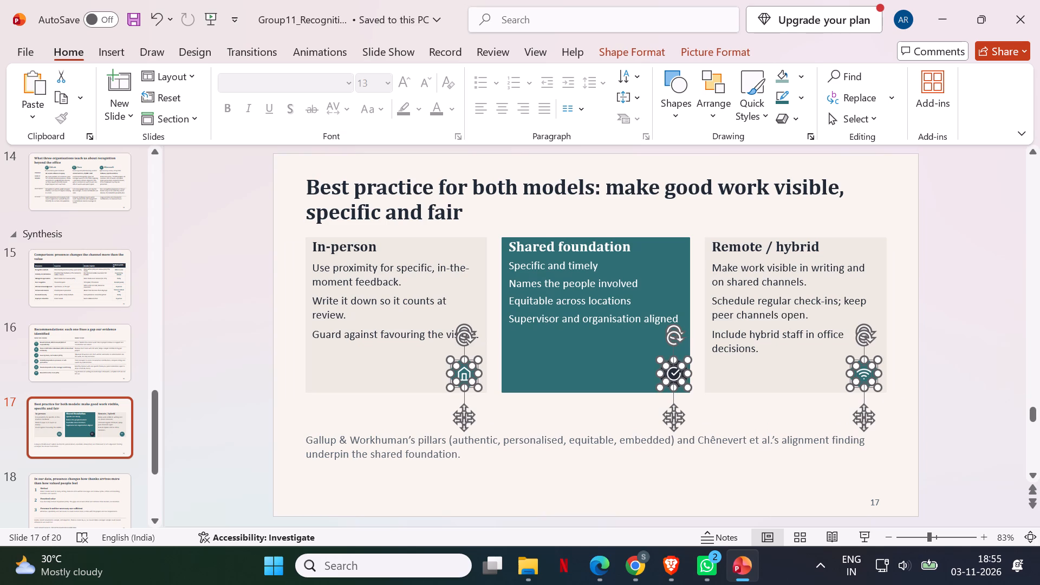
key("ctrl+g")
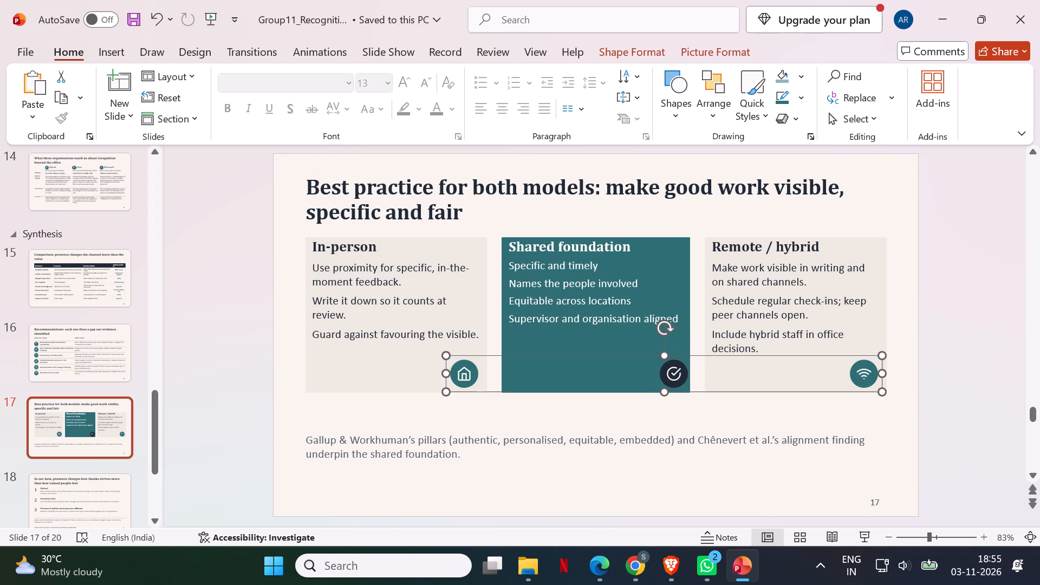
left_click(349, 264, "ctrl")
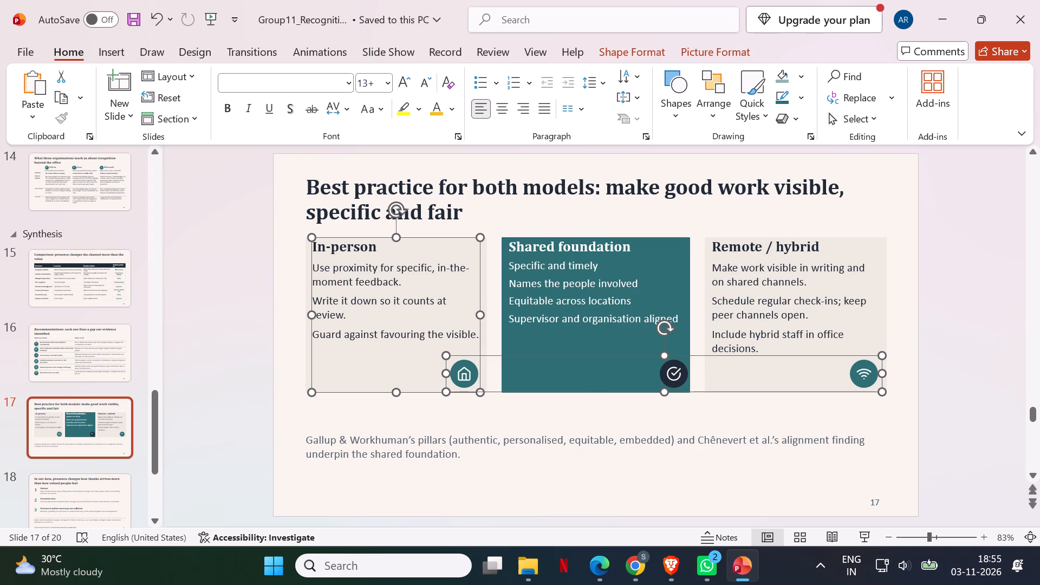
key("ctrl+g")
left_click(557, 283, "ctrl")
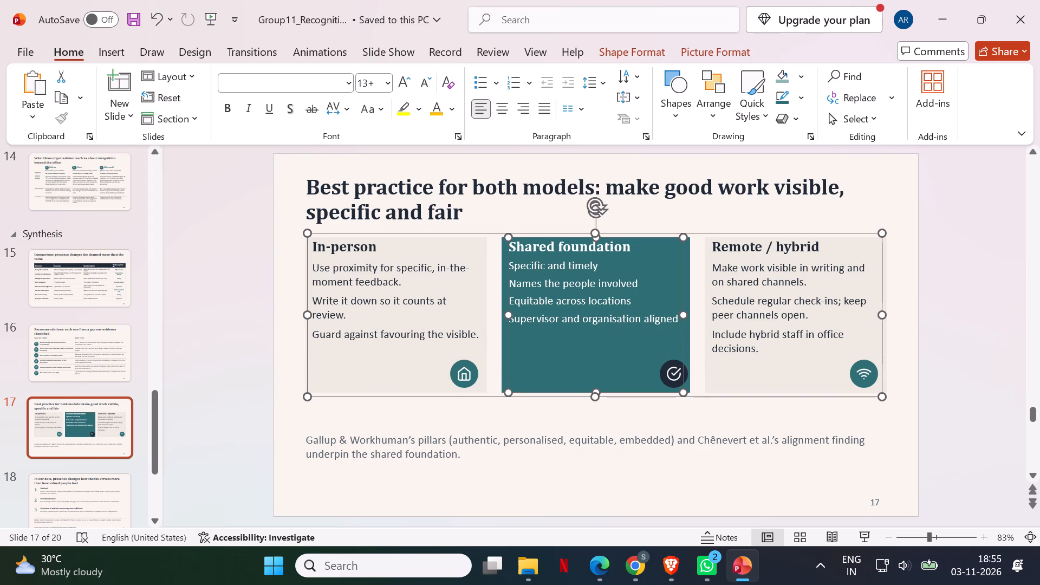
key("ctrl+g")
left_click(756, 271, "ctrl")
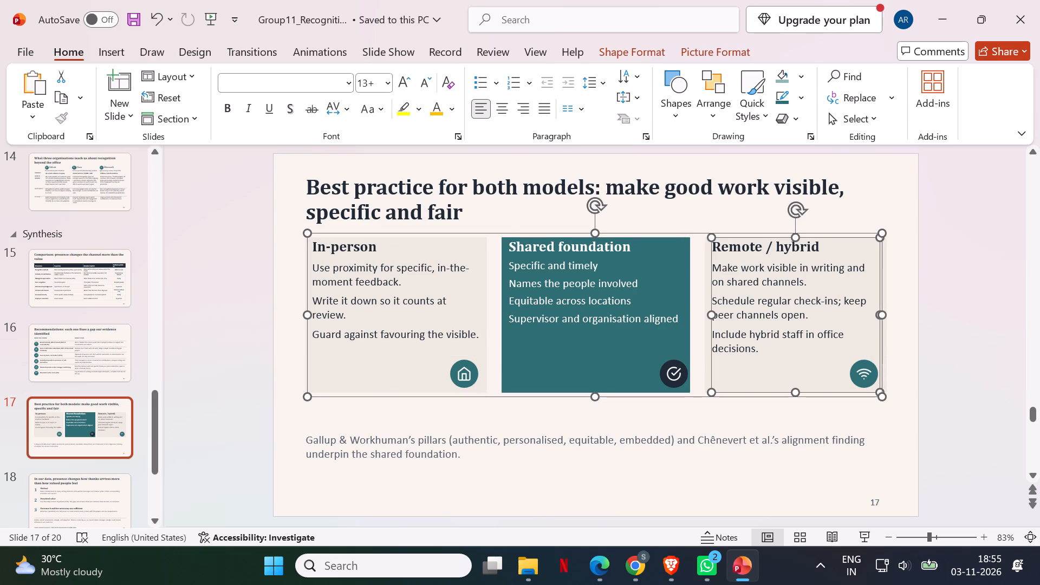
key("ctrl+g")
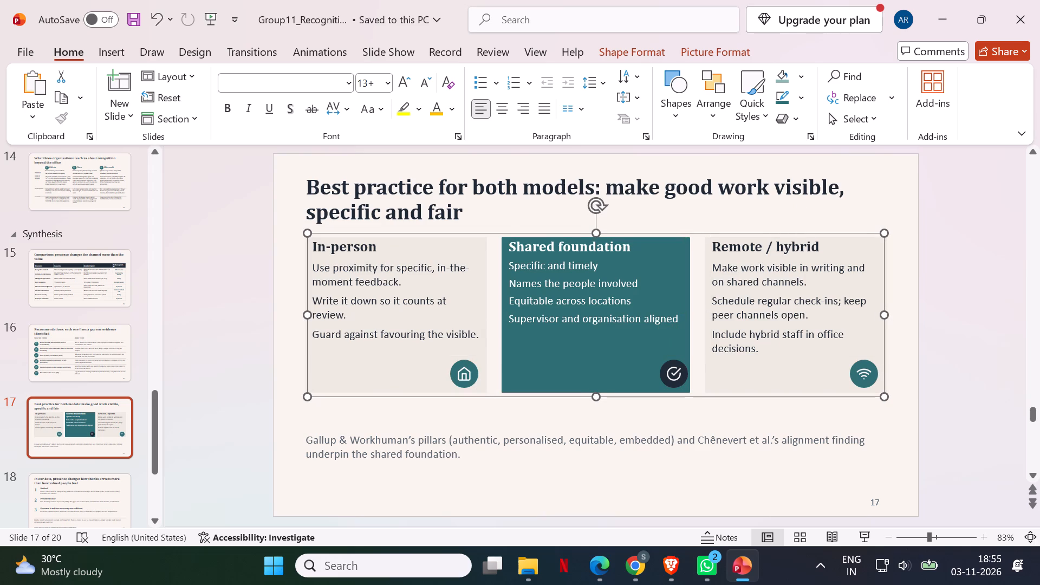
left_click(678, 265, "ctrl")
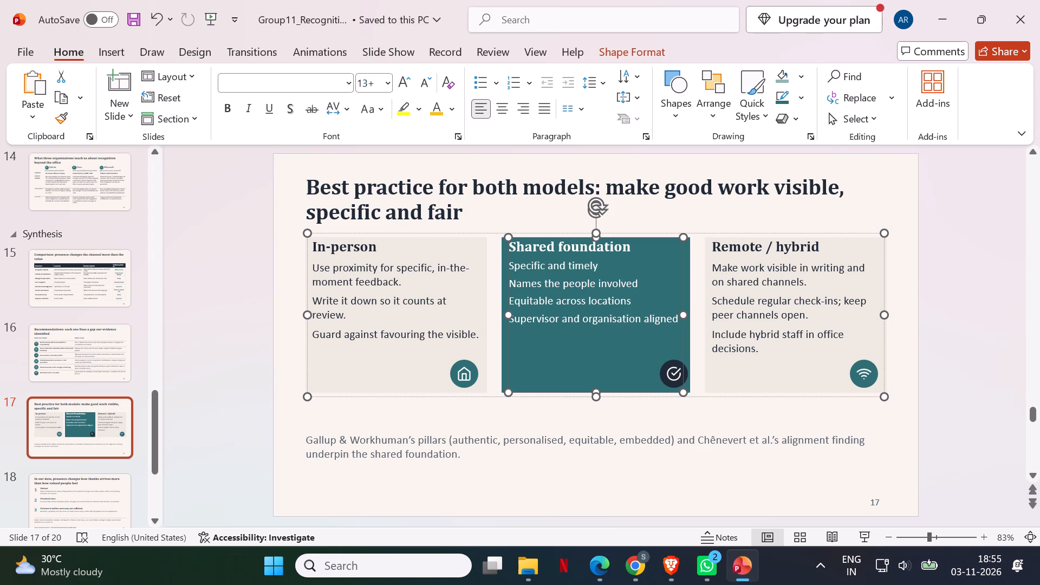
key("ctrl+g")
left_click(234, 261)
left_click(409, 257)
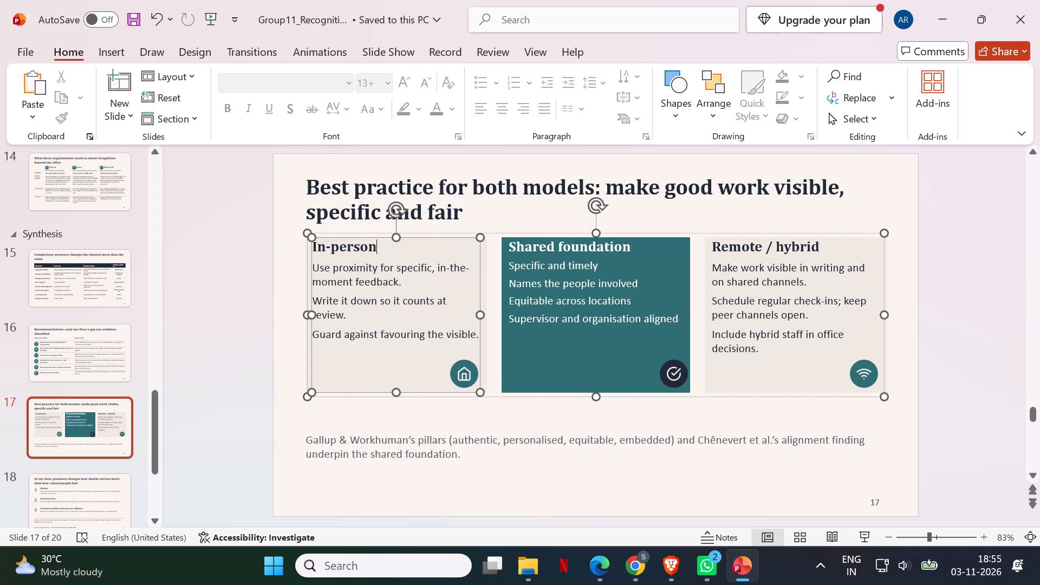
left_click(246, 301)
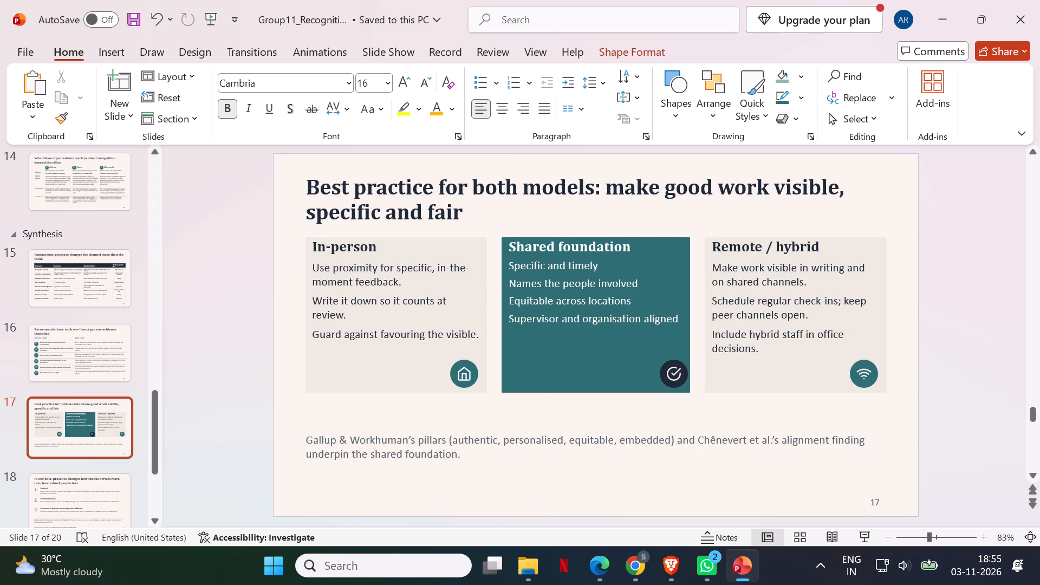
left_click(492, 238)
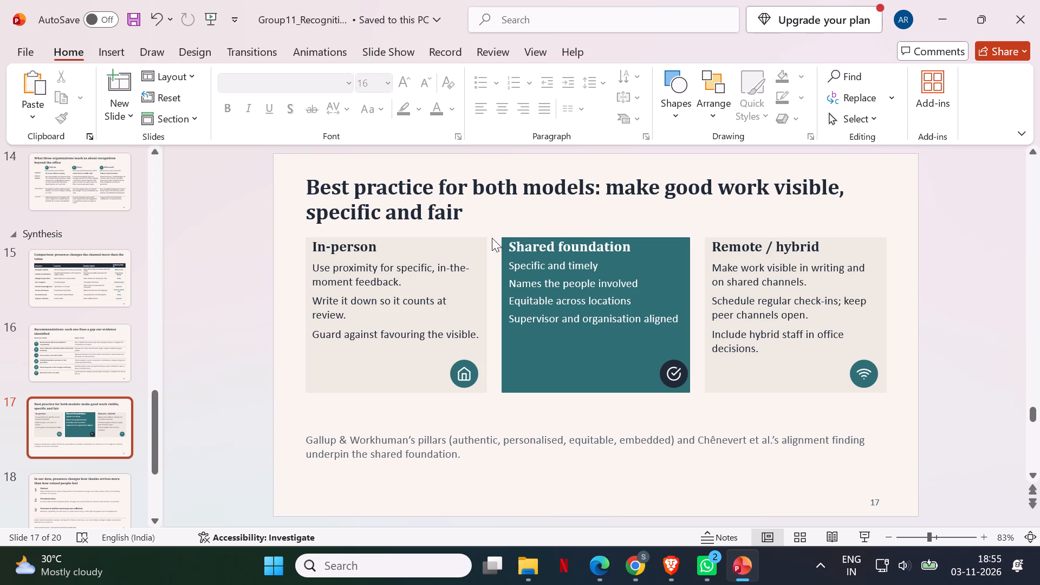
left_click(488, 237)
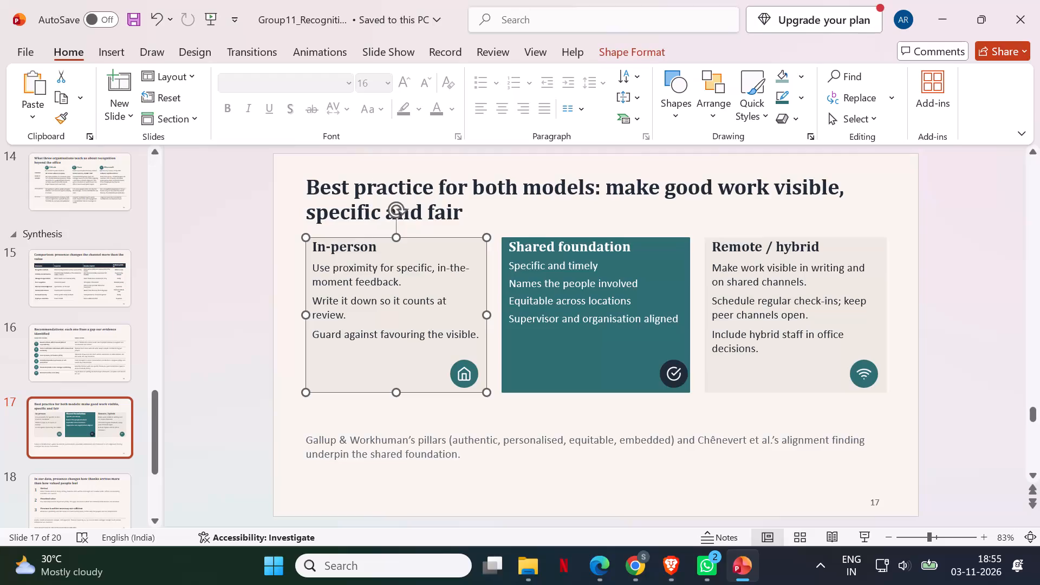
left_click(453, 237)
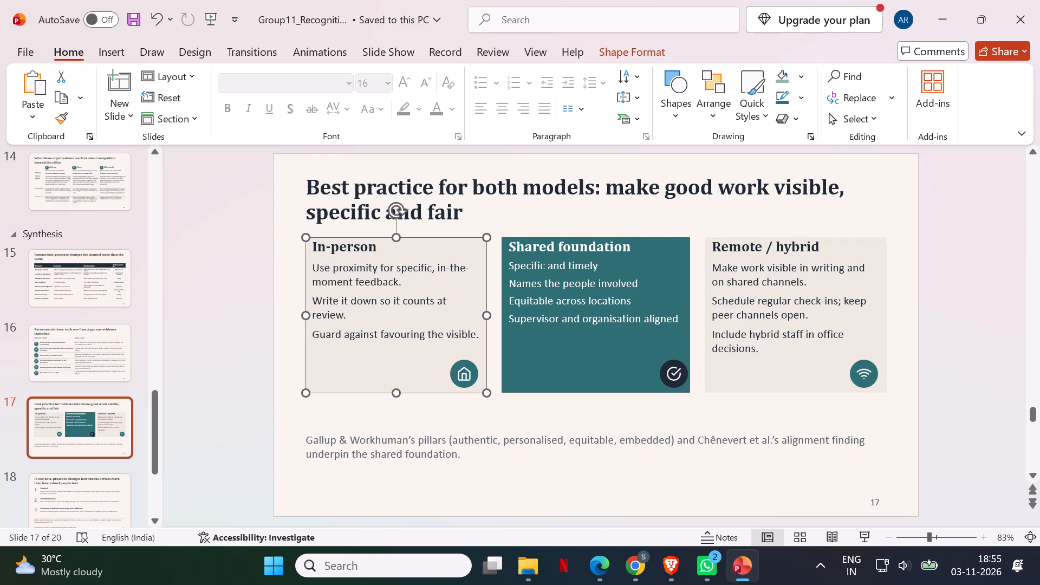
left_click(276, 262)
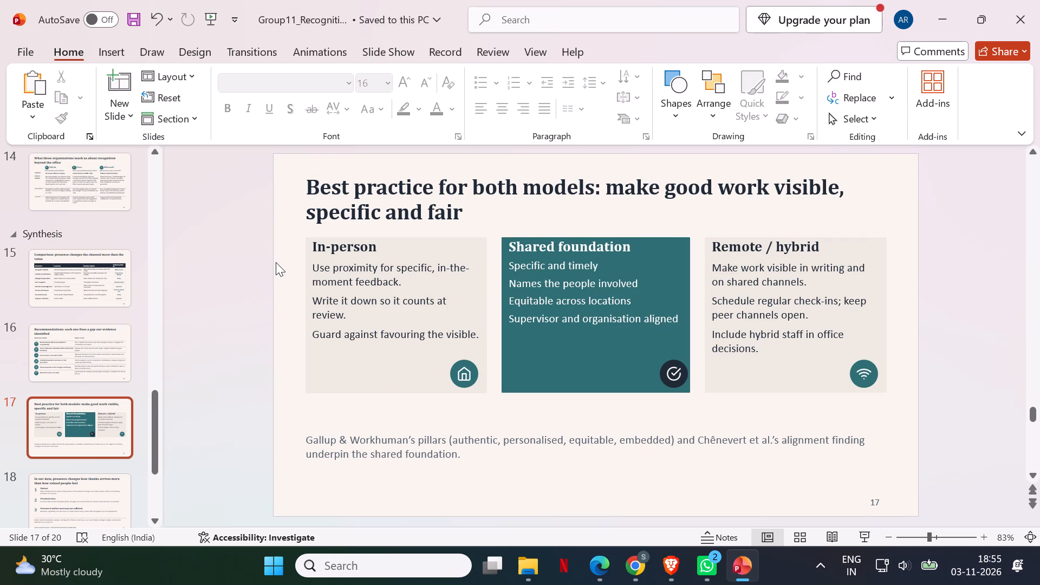
Group the In-person card background on slide 17 with the card text-and-icon group, and nudge that group slightly left.
left_click_drag(284, 238, 900, 399)
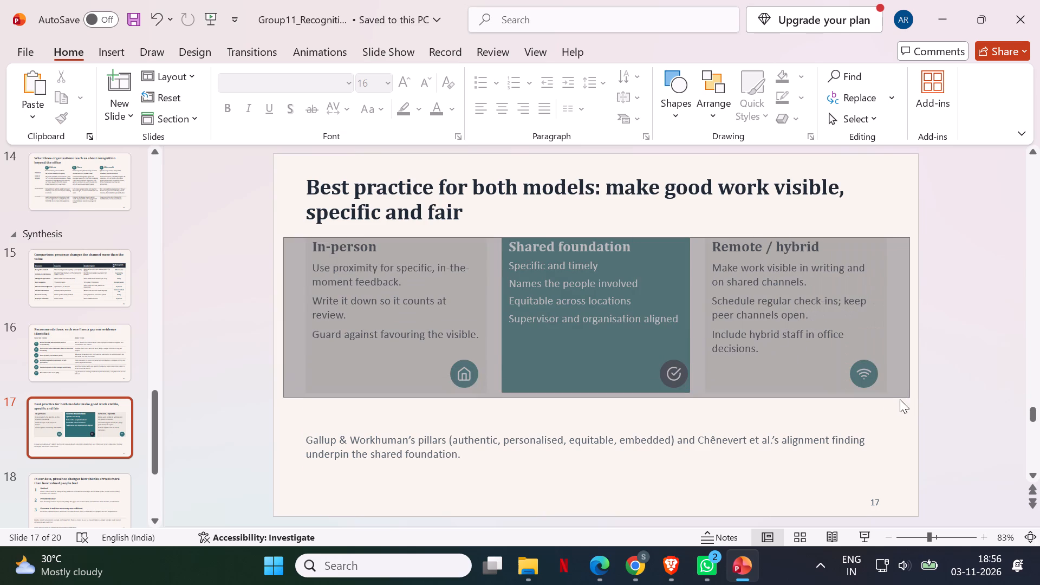
left_click_drag(900, 399, 895, 400)
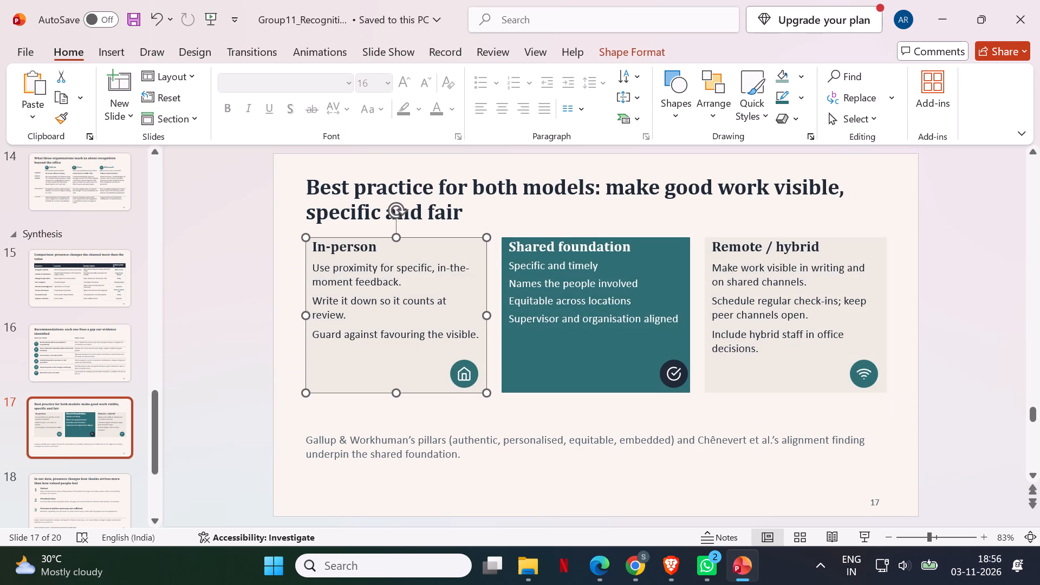
left_click(680, 251, "ctrl")
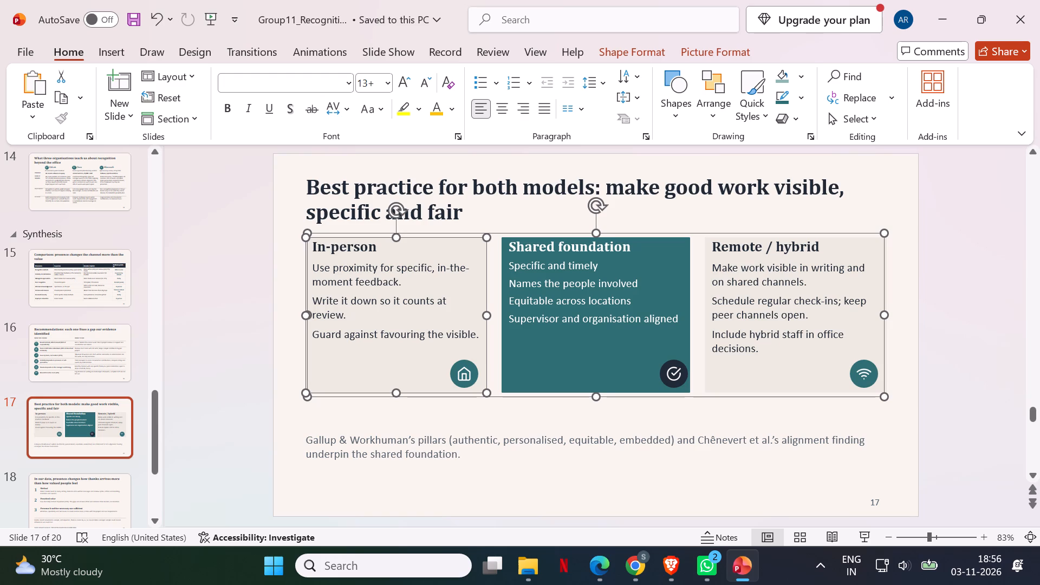
key("ctrl+g")
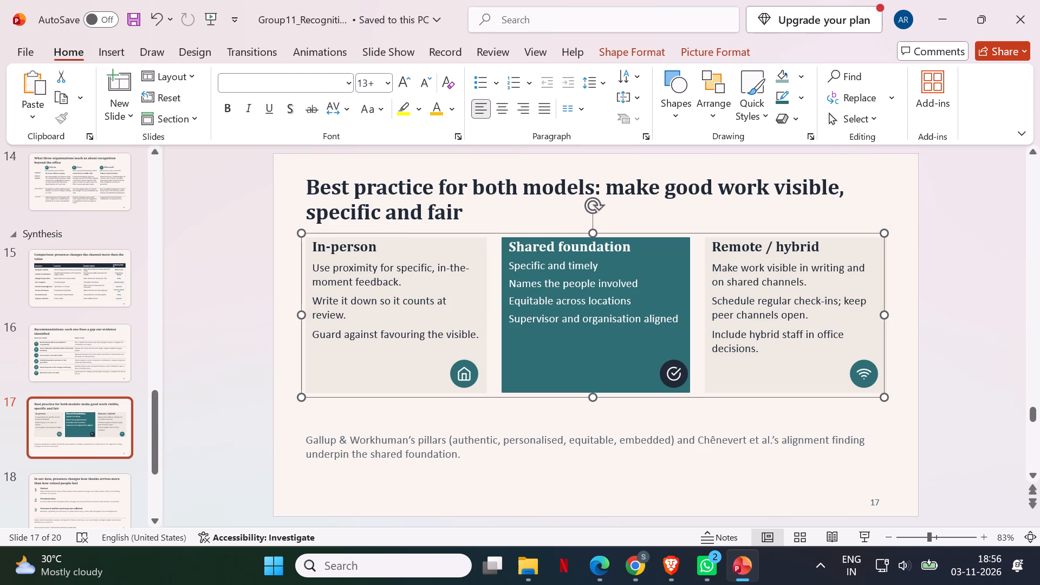
left_click(692, 231)
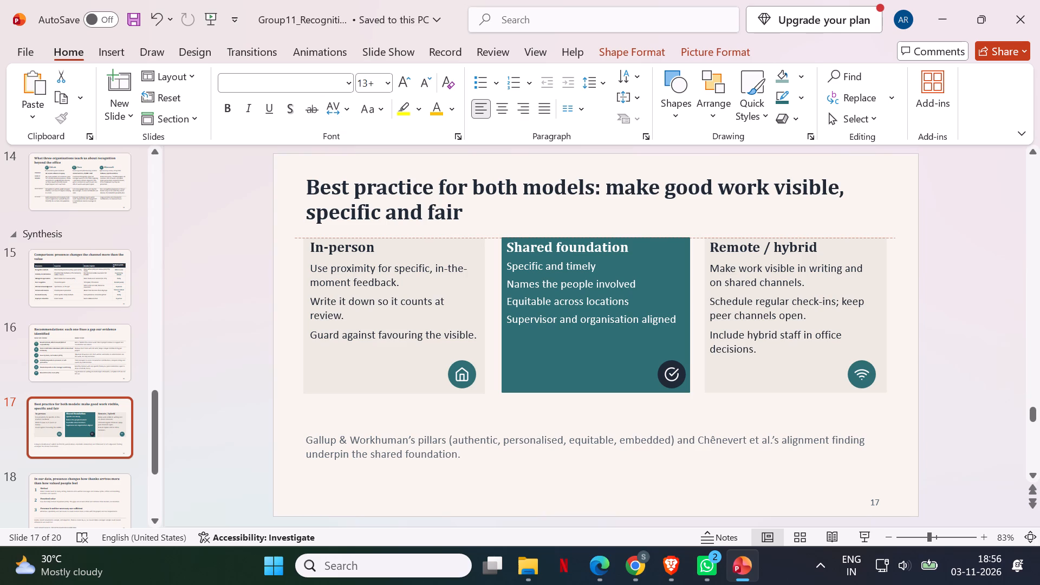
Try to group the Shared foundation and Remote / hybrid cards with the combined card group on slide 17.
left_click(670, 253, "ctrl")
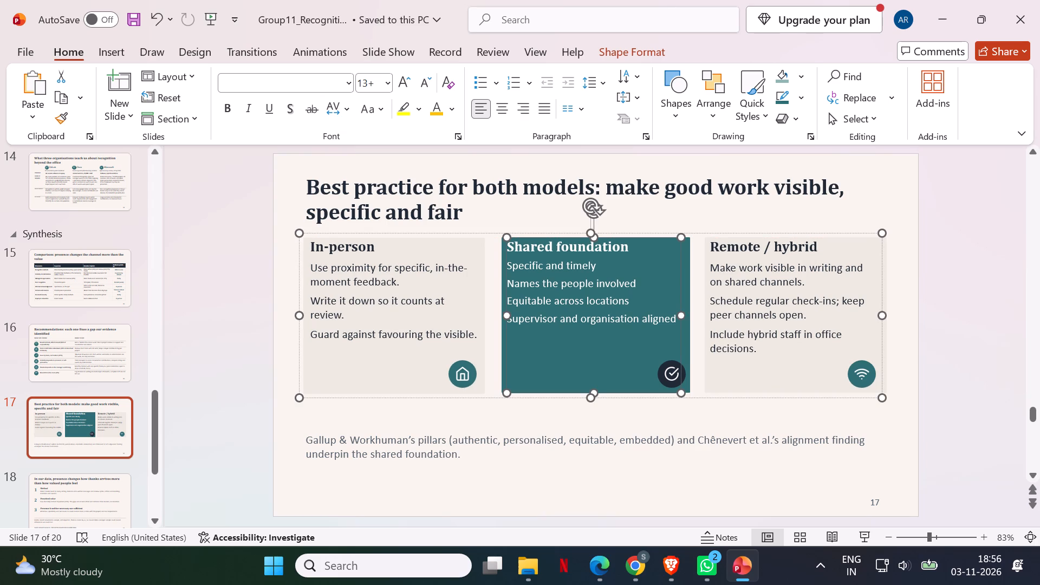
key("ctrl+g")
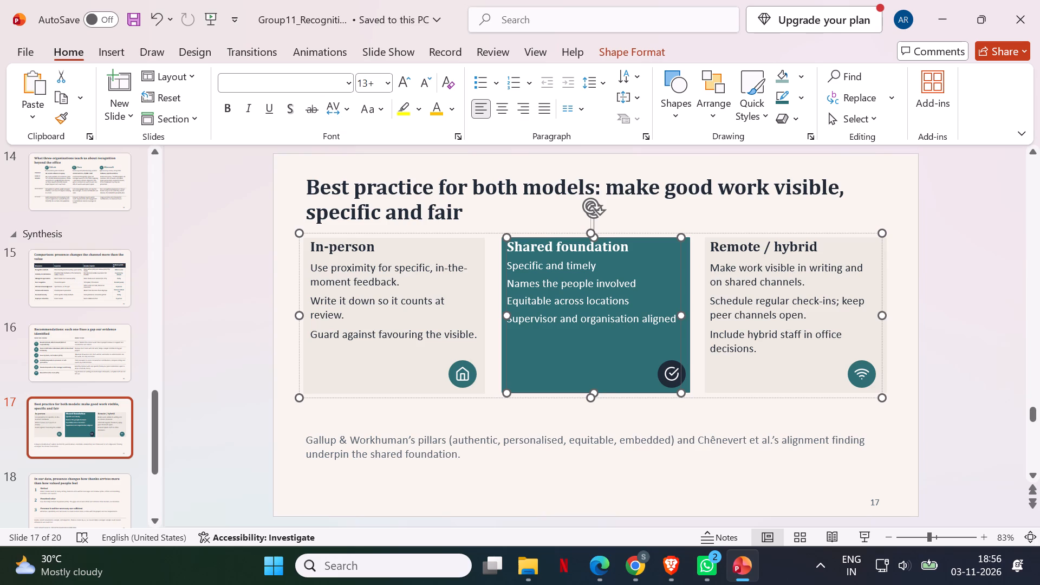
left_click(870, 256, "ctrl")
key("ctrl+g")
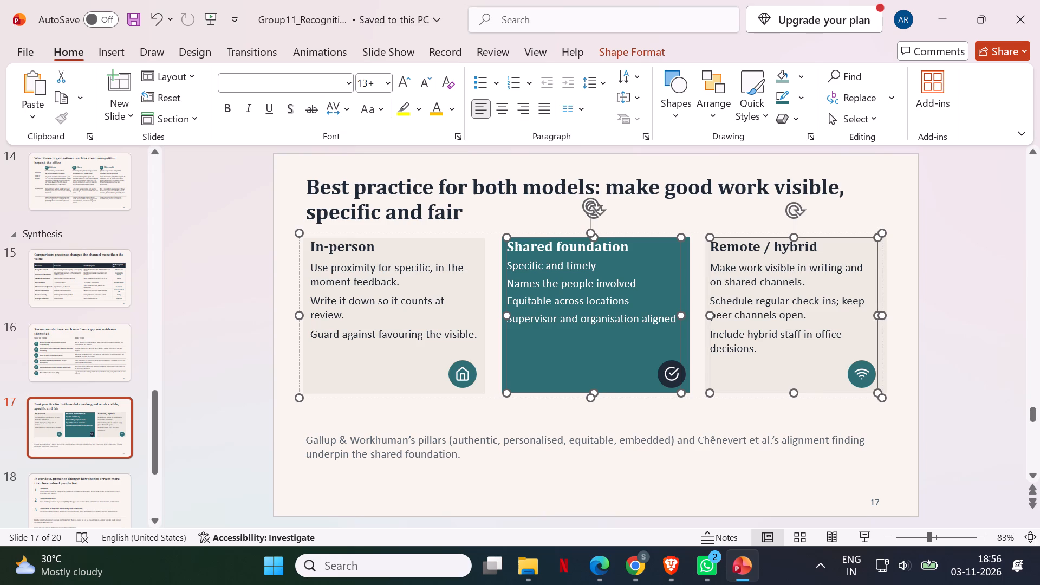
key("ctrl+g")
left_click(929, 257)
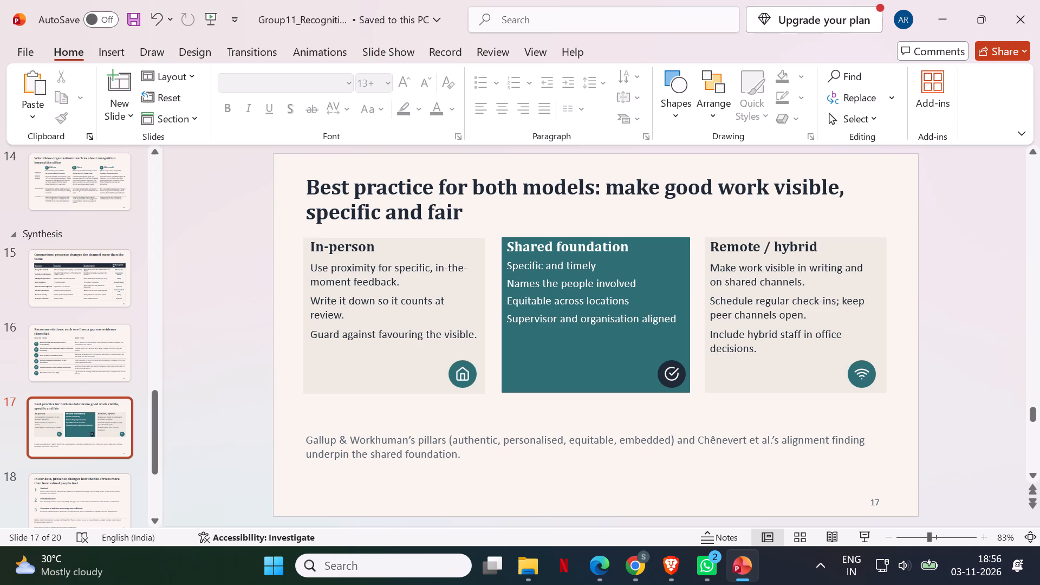
Move the In-person text block slightly down within its card on slide 17.
left_click(352, 290)
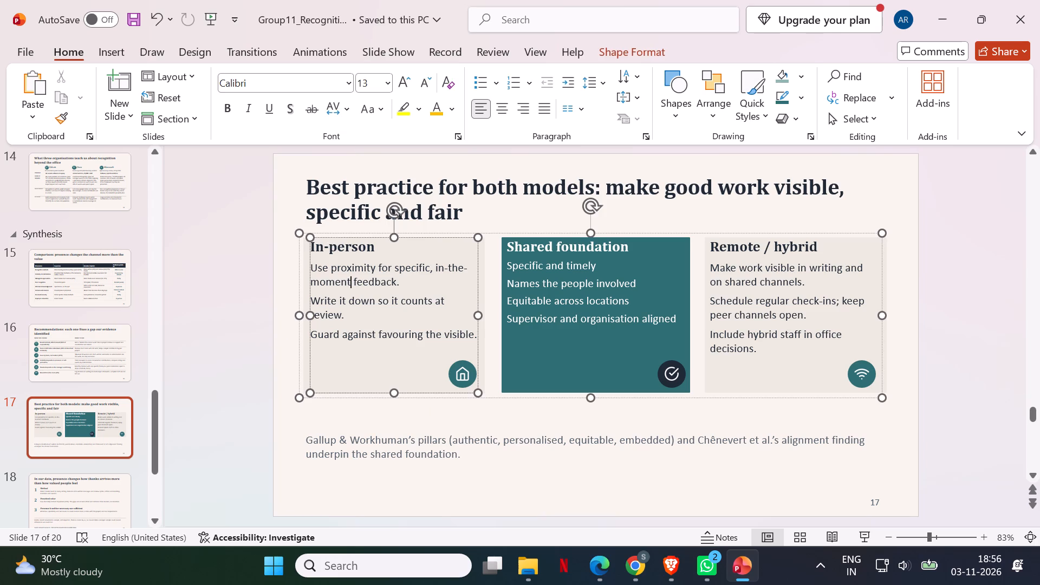
left_click(355, 237)
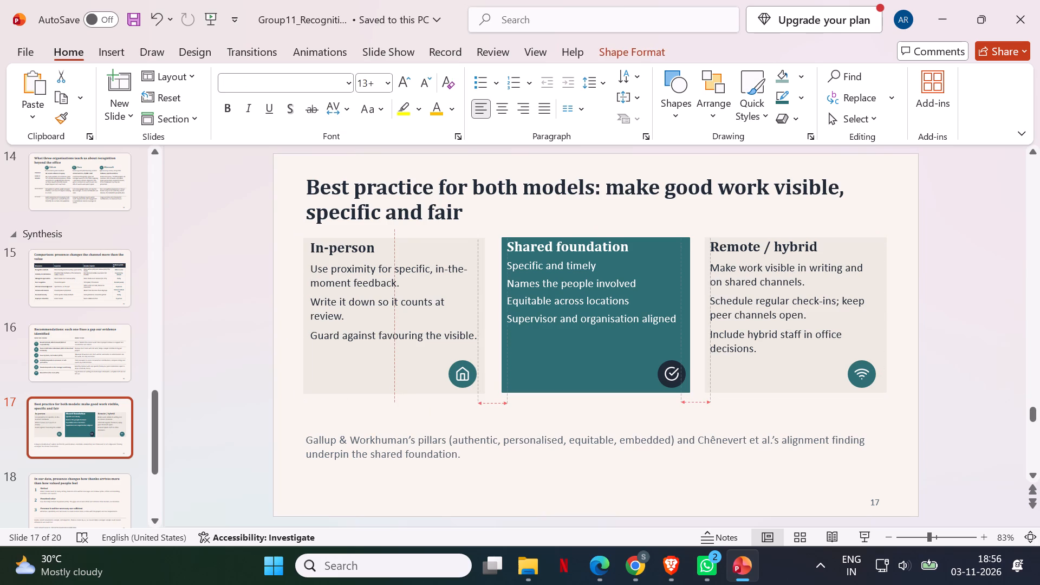
left_click(249, 250)
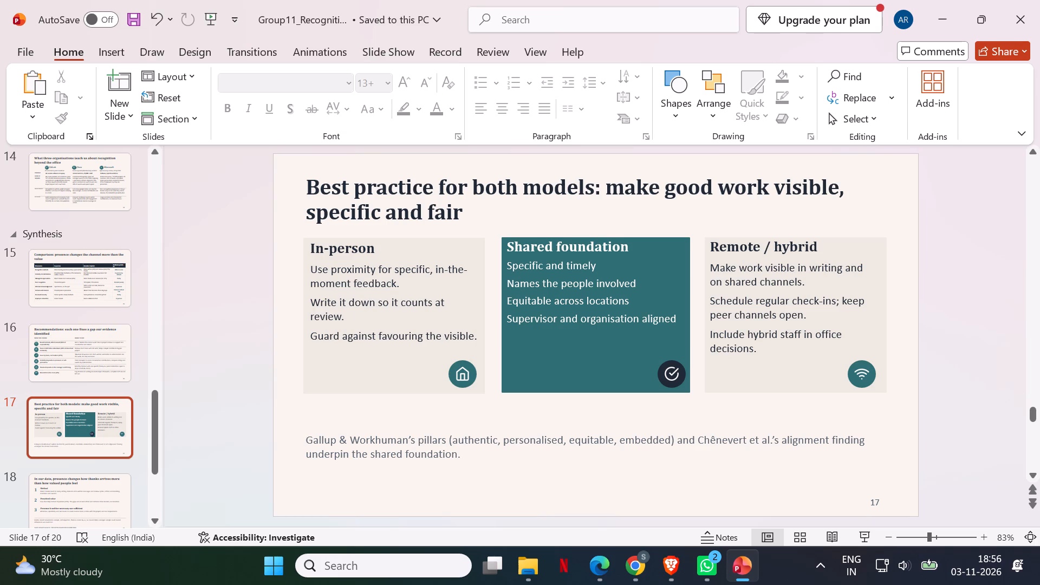
Delete the Gallup & Workhuman pillars note below the three cards on slide 17.
left_click_drag(305, 441, 375, 433)
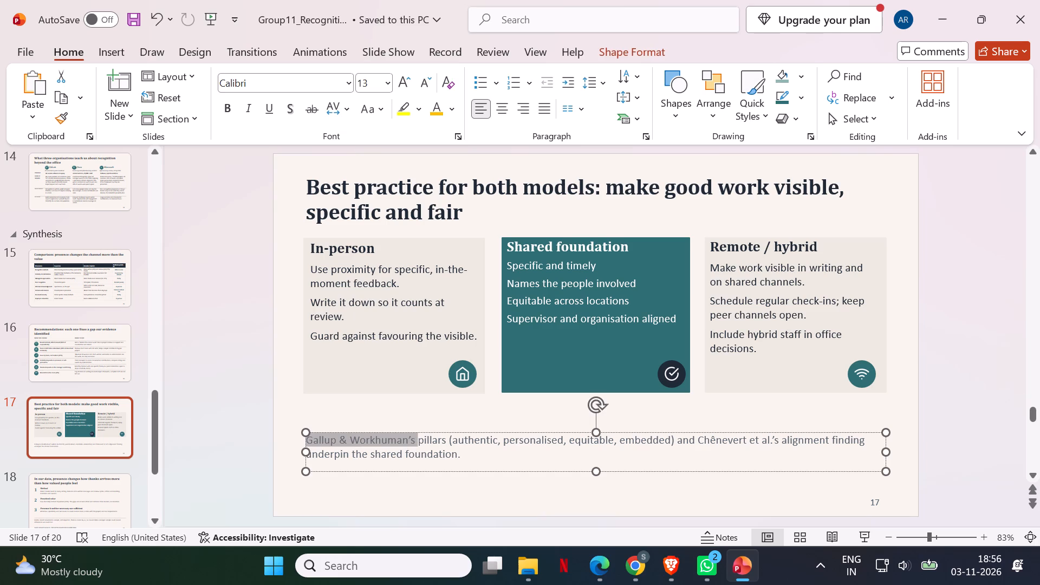
left_click_drag(375, 433, 465, 454)
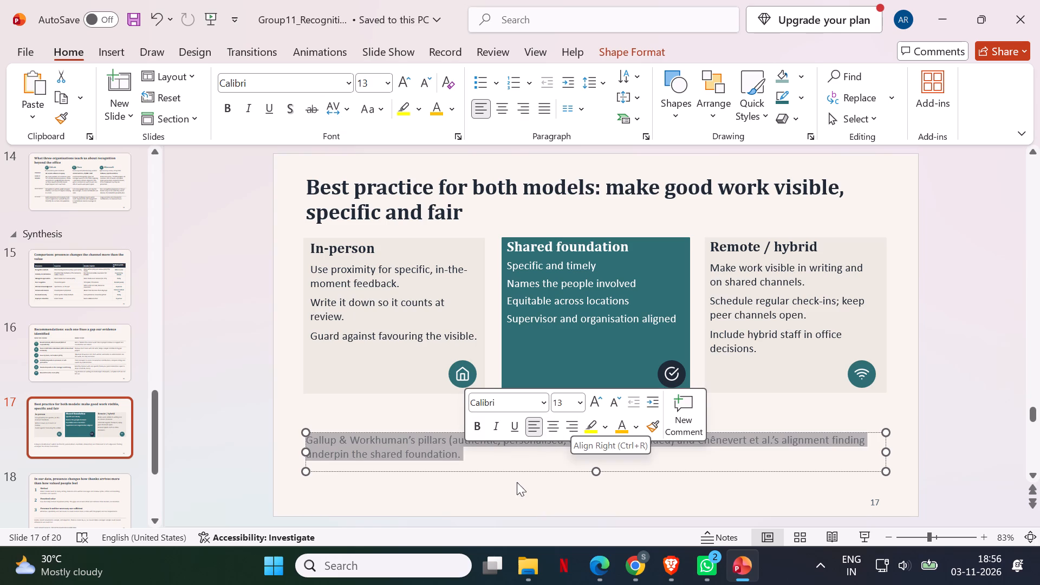
left_click(504, 495)
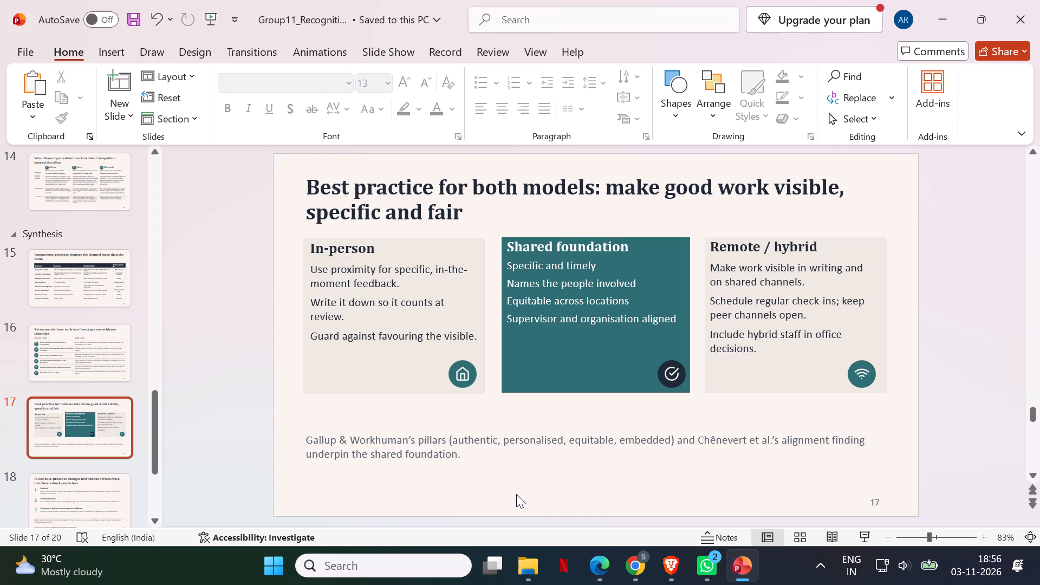
left_click(303, 432)
key("Delete")
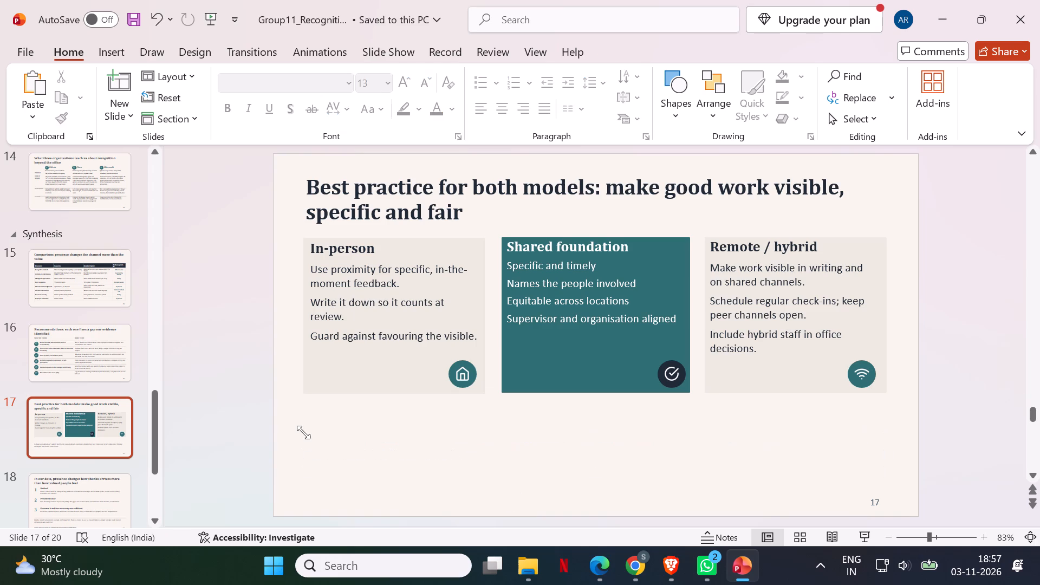
Group the Shared foundation and Remote / hybrid card backgrounds with the existing card group on slide 17.
left_click_drag(290, 235, 581, 317)
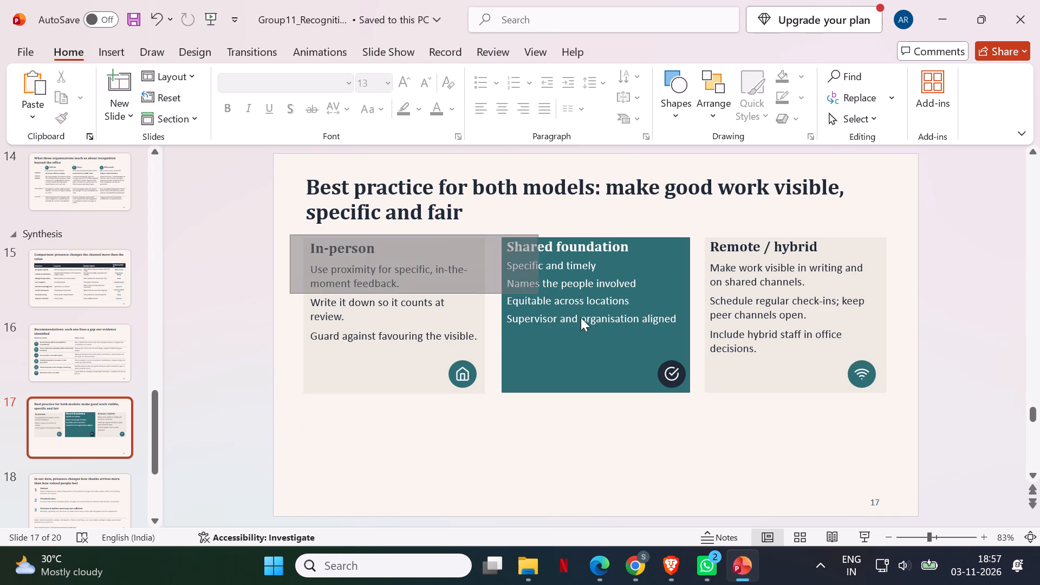
left_click_drag(581, 317, 892, 404)
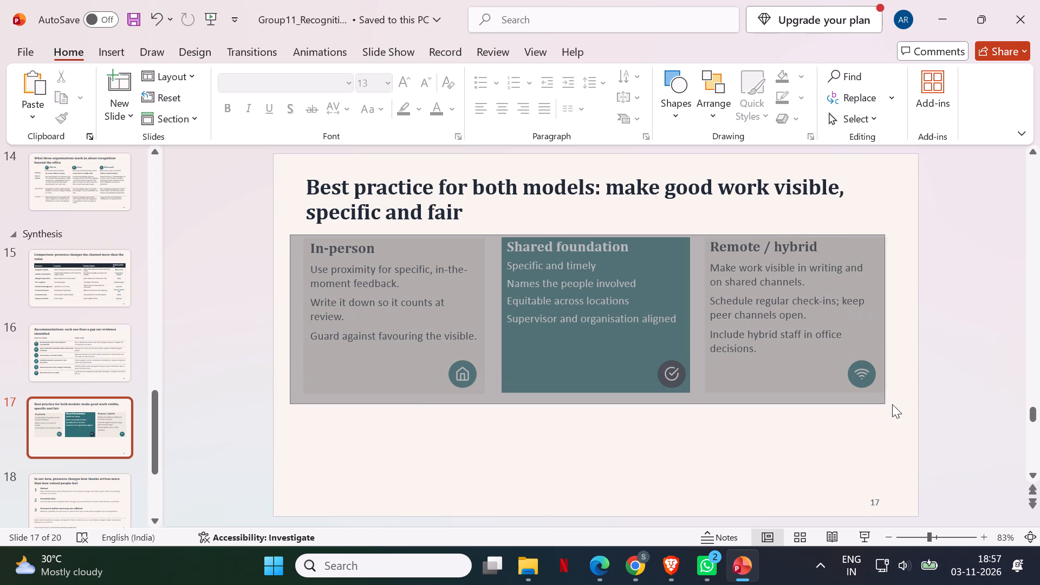
left_click_drag(892, 404, 901, 405)
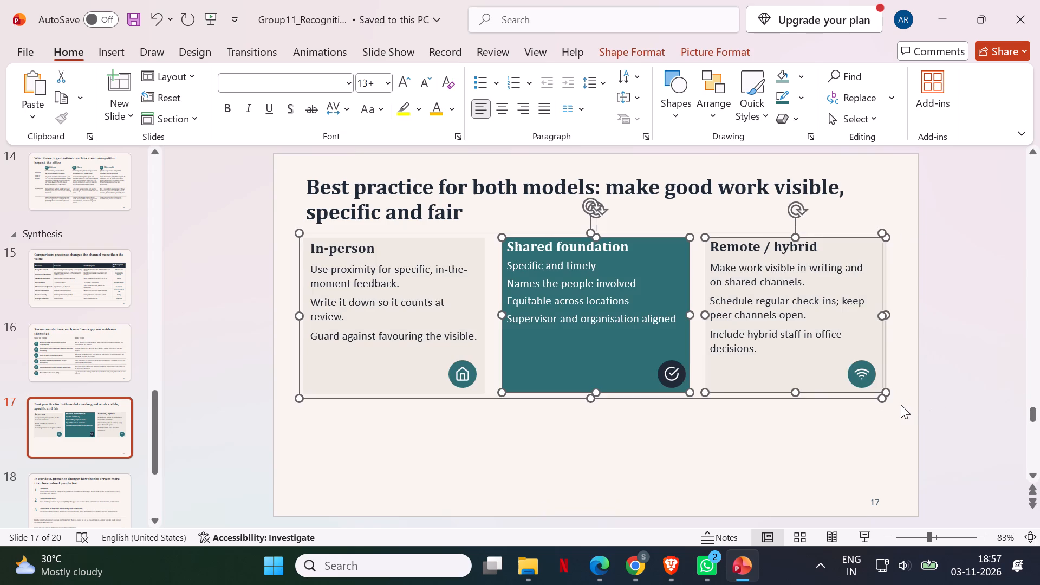
key("ctrl+g")
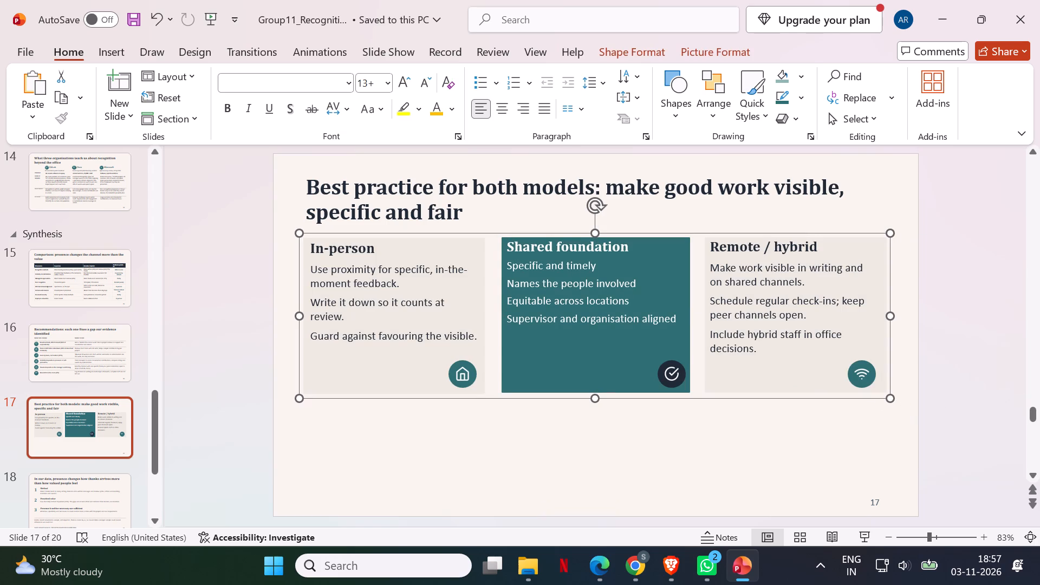
Move the group of three cards further down on slide 17, leaving more space below the title.
left_click_drag(648, 232, 648, 245)
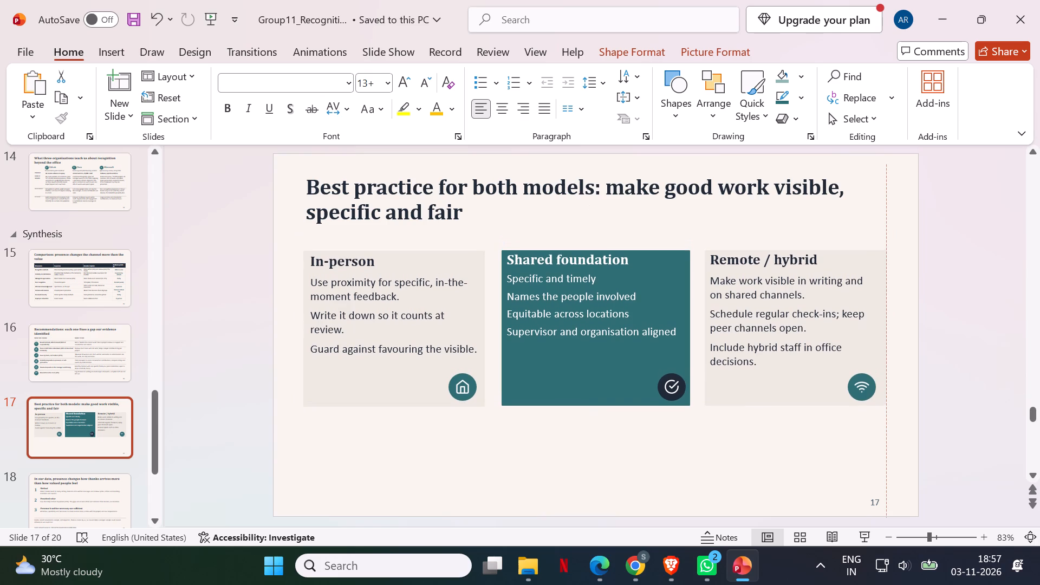
left_click_drag(648, 245, 647, 250)
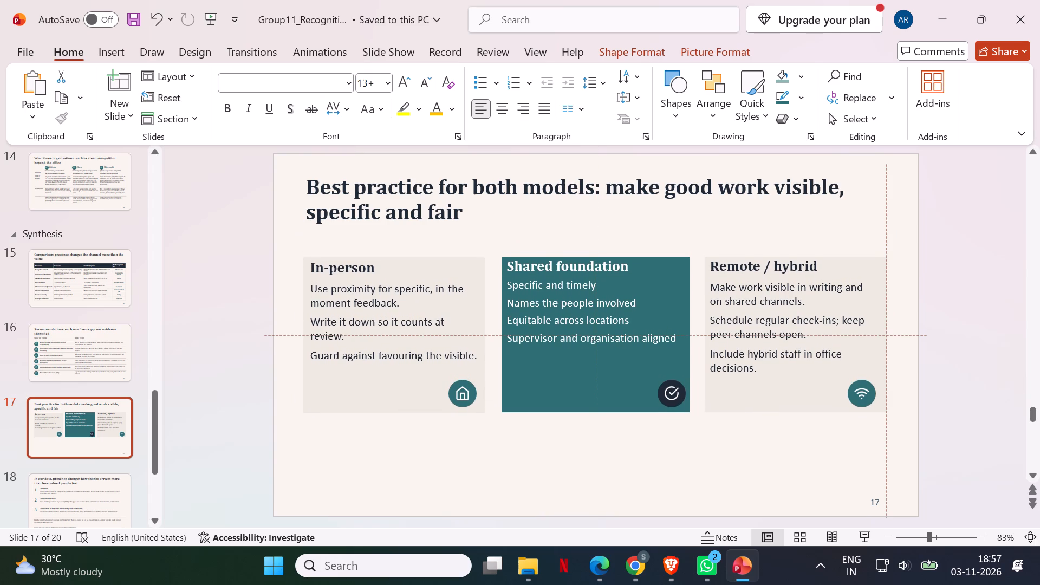
left_click_drag(647, 250, 648, 261)
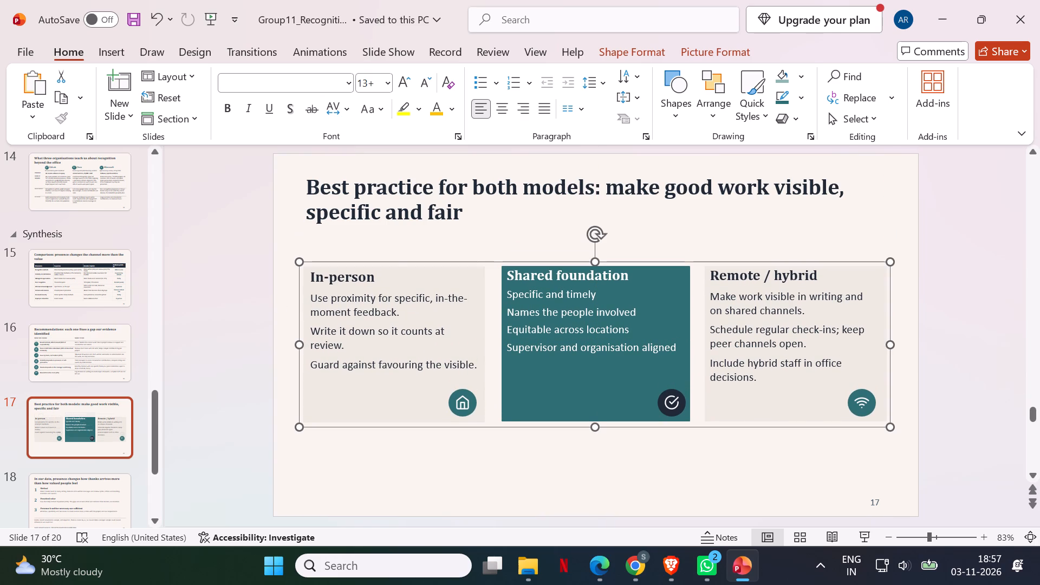
Set all text in the In-person, Shared foundation and Remote / hybrid cards on slide 17 to font size 14.
left_click(311, 300)
key("ctrl+a")
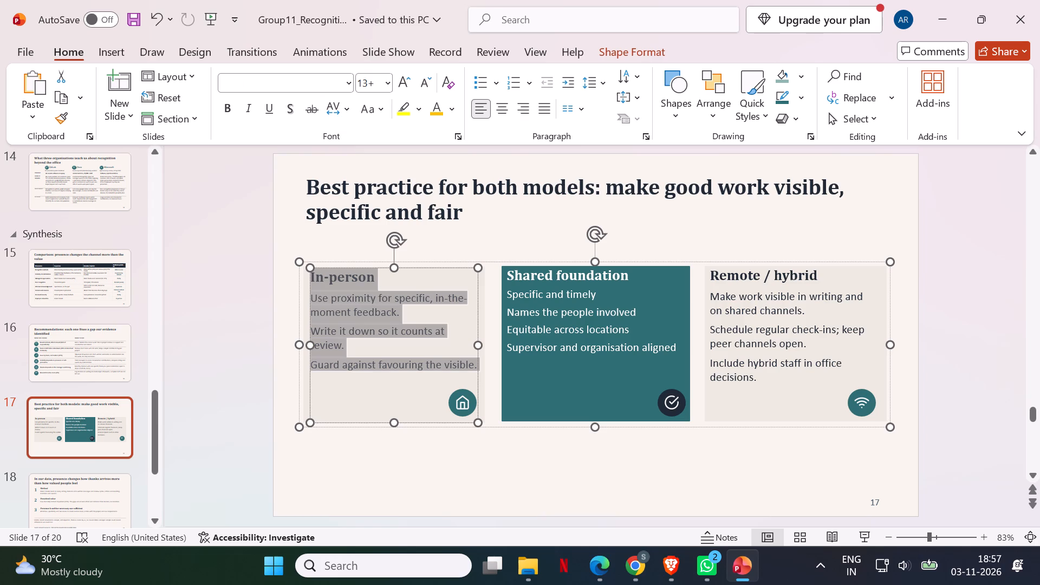
left_click(387, 80)
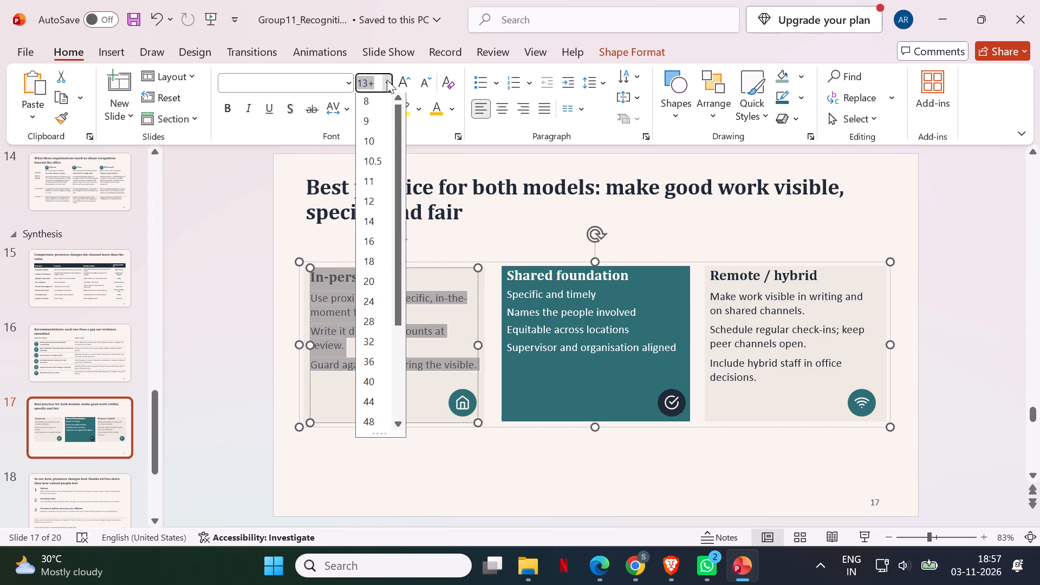
left_click(370, 226)
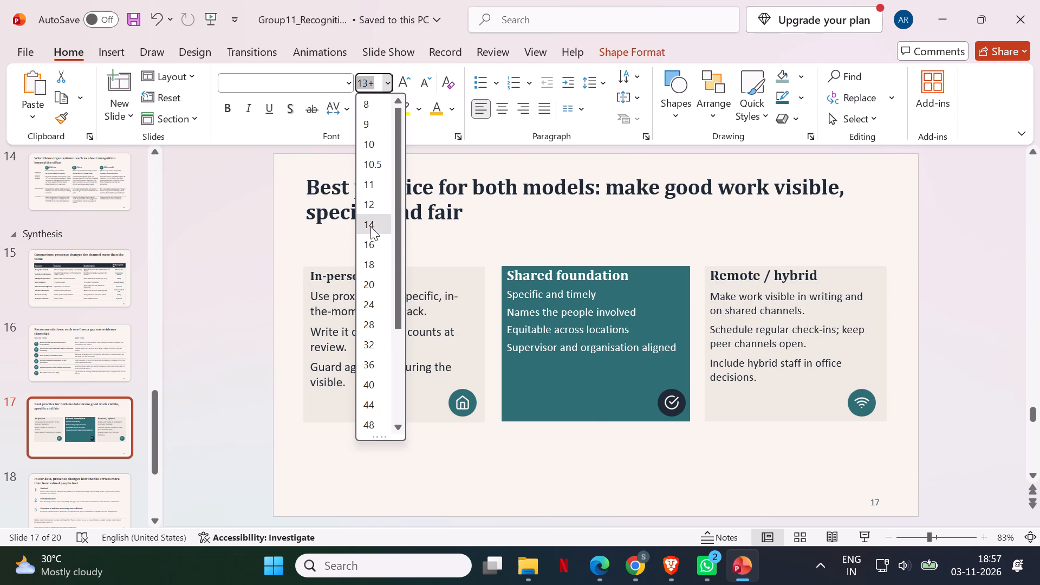
left_click(534, 294)
key("ctrl+a")
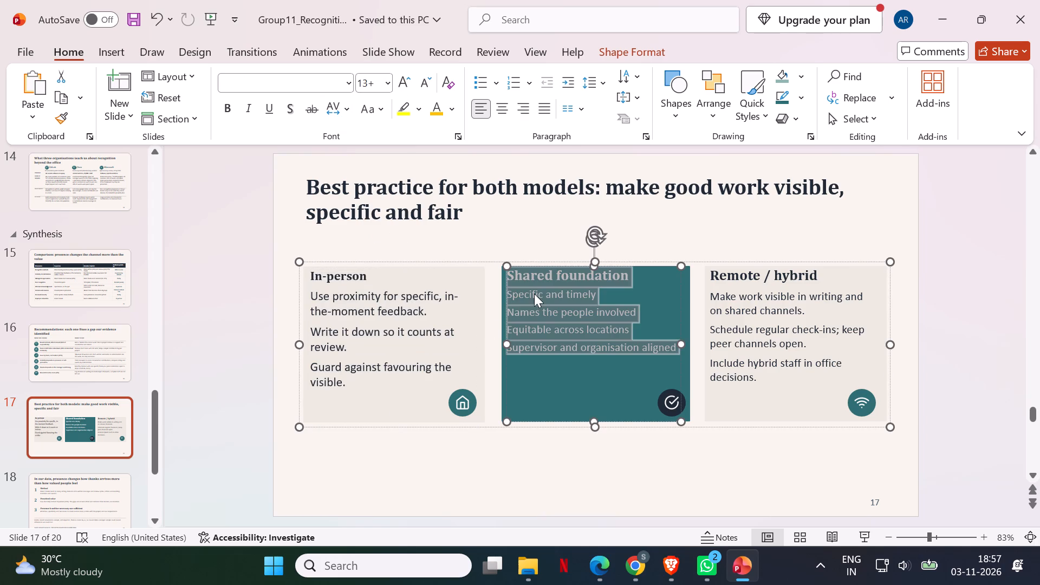
left_click(388, 84)
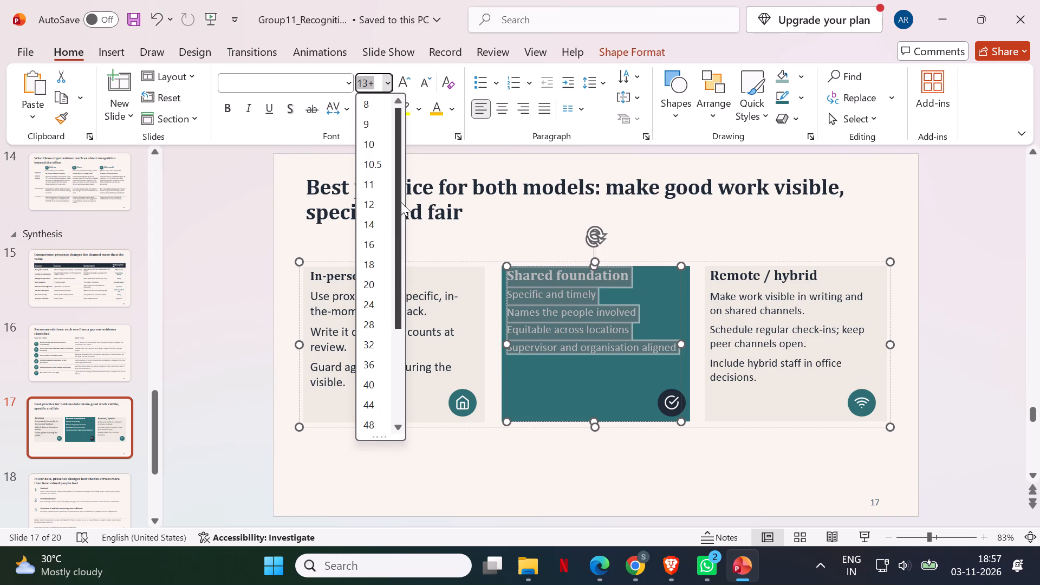
left_click(375, 226)
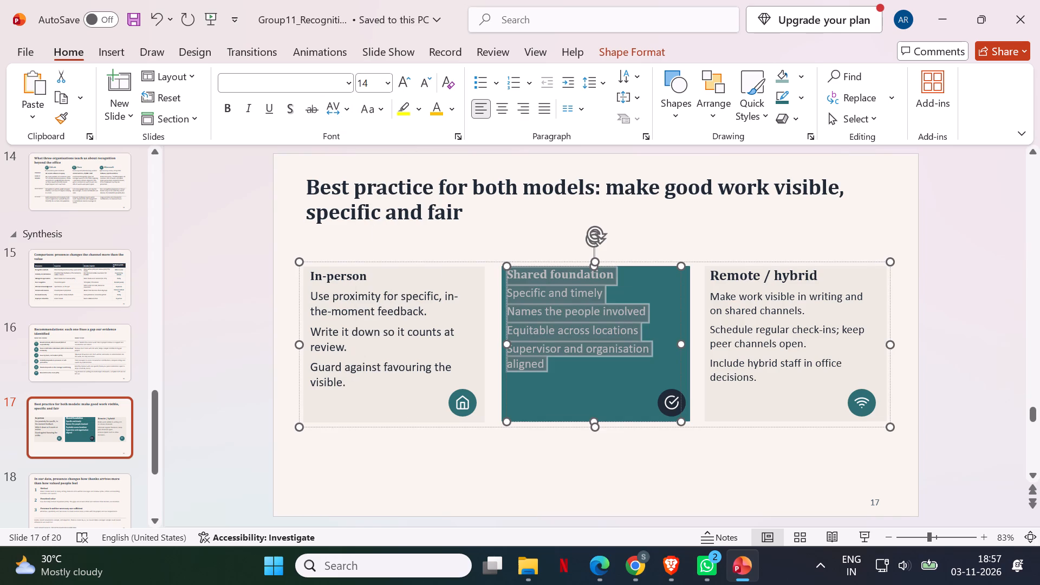
left_click(746, 299)
key("ctrl+a")
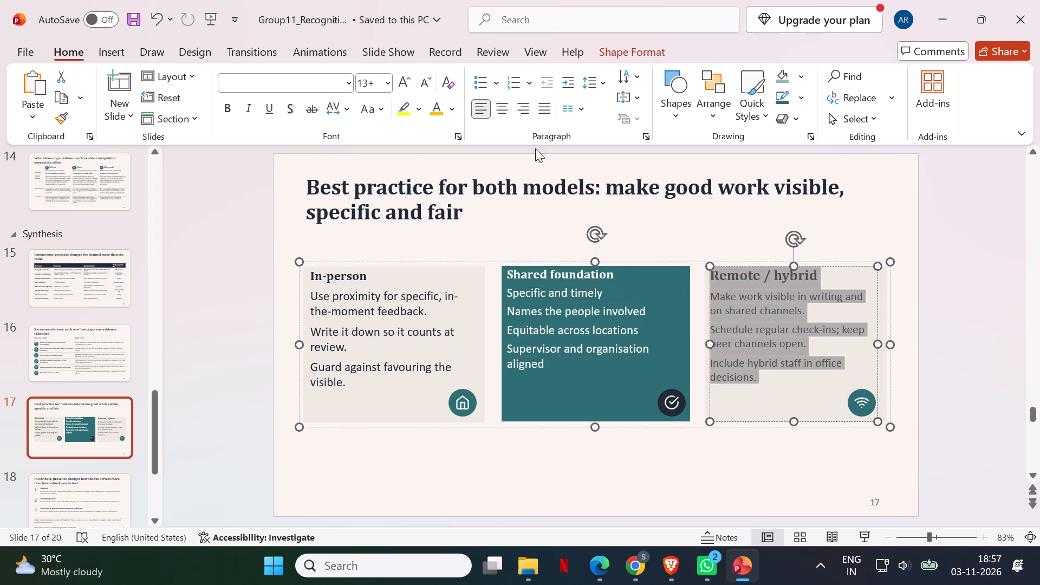
left_click(387, 86)
left_click(384, 224)
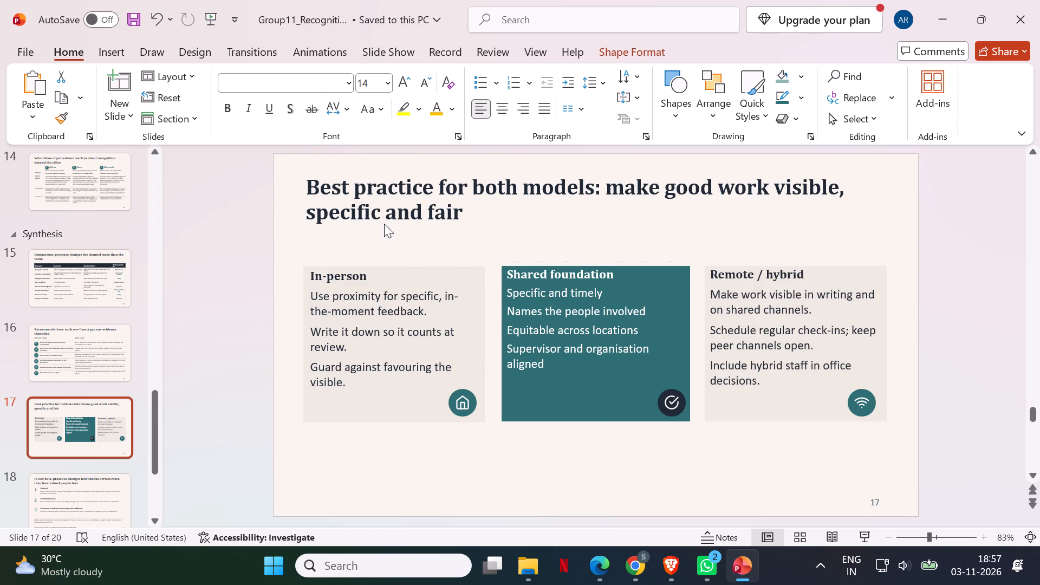
left_click(275, 274)
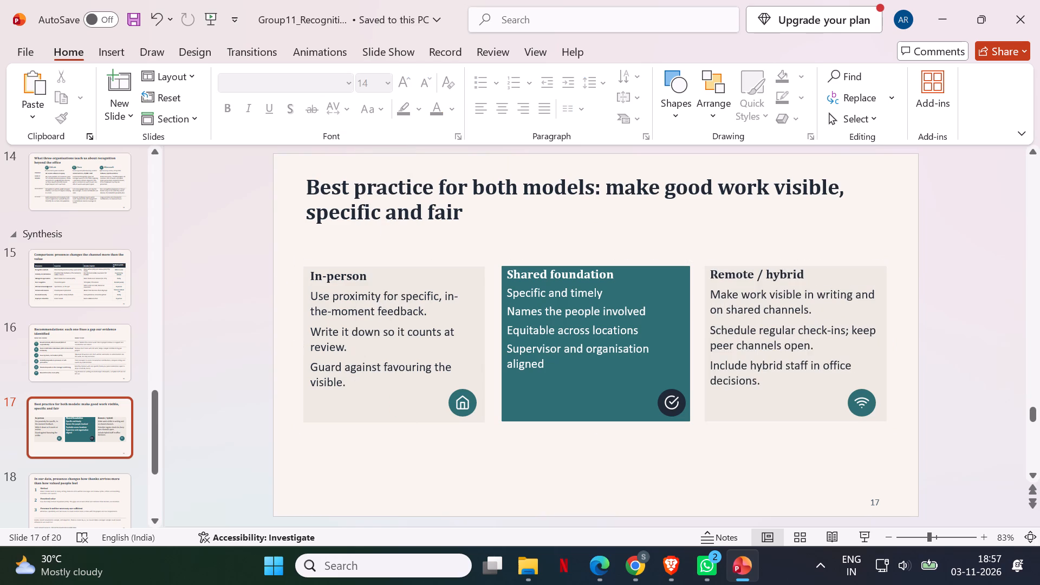
left_click(553, 276)
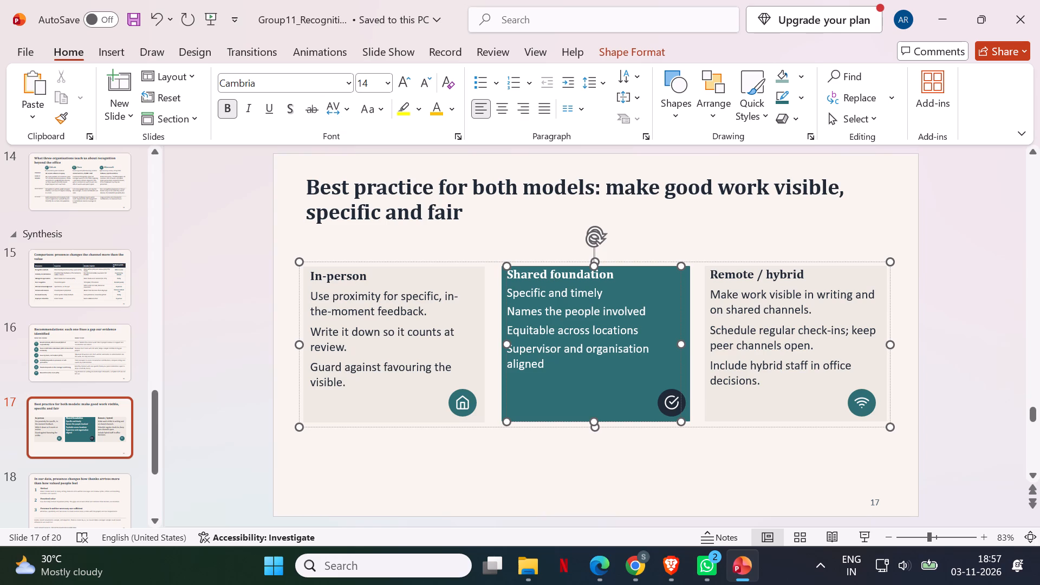
Move the title on slide 17 slightly down, towards the three cards.
left_click(496, 194)
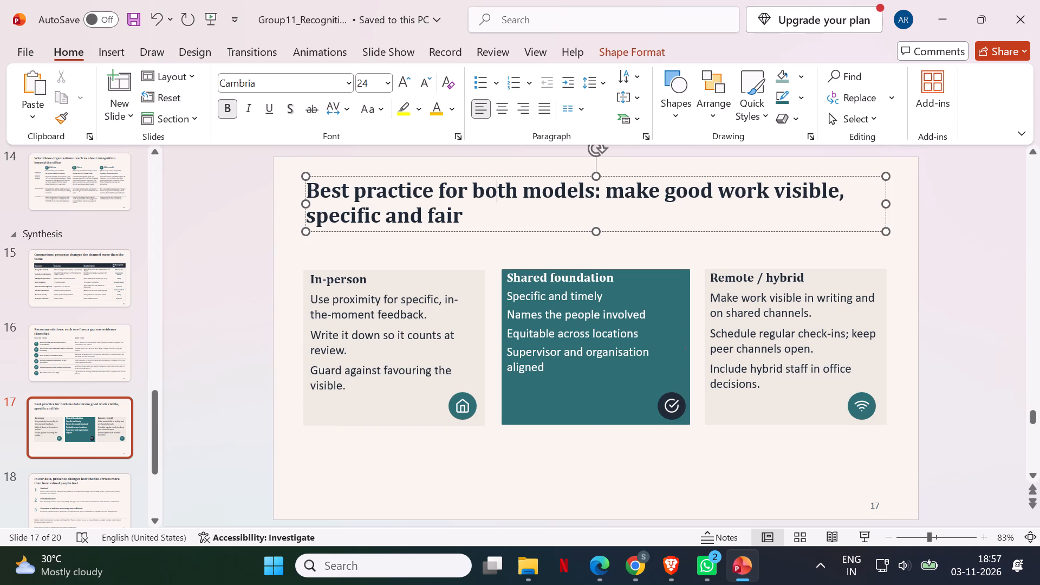
left_click_drag(526, 175, 526, 179)
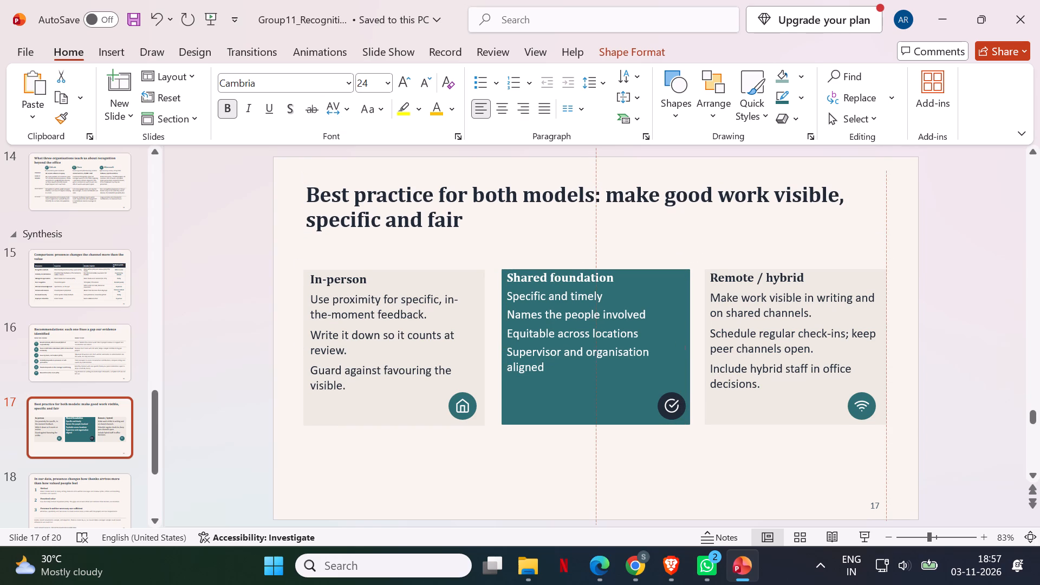
left_click_drag(526, 179, 526, 182)
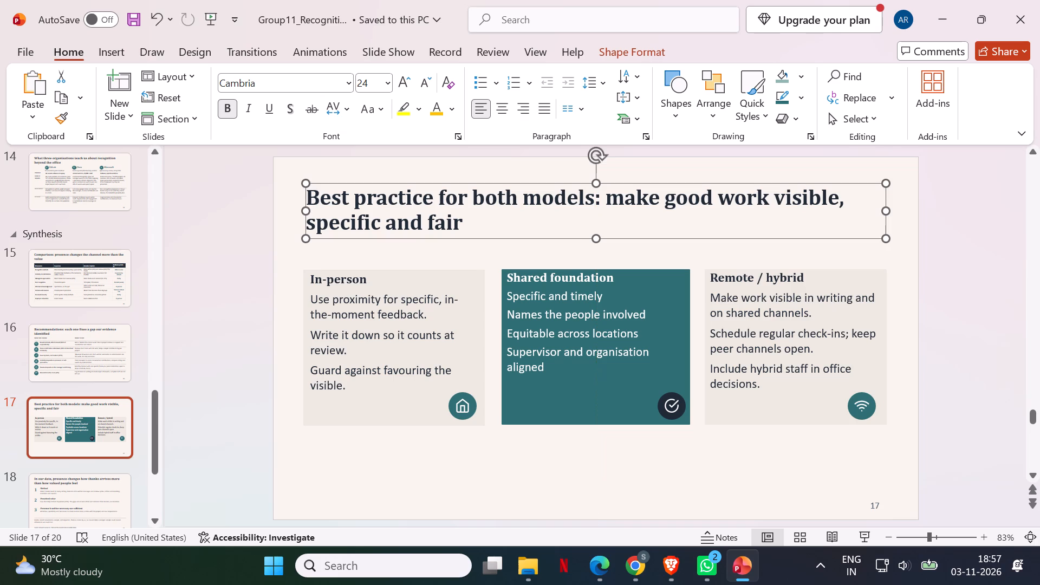
left_click(243, 226)
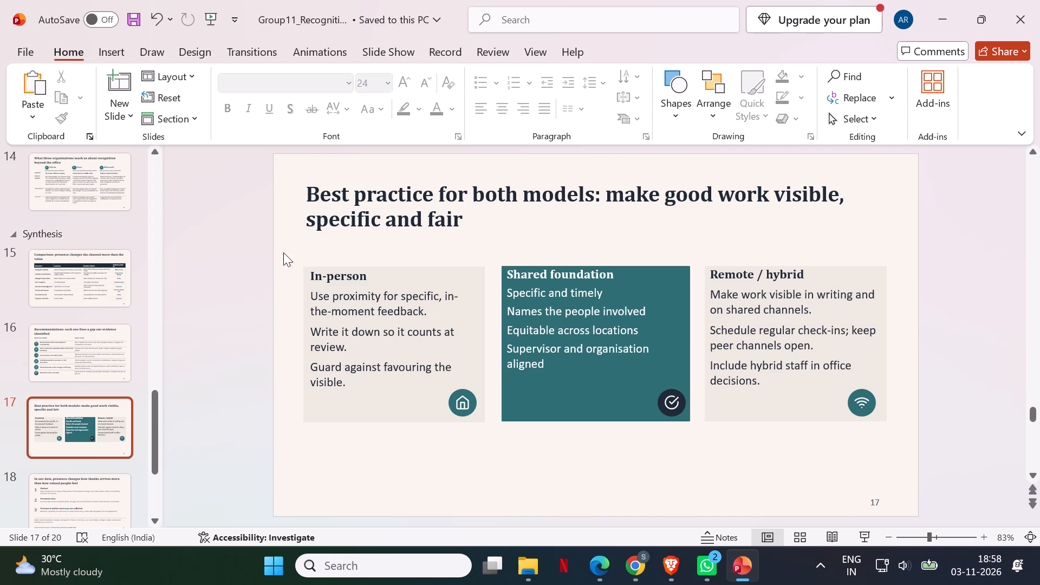
Move the group of three cards on slide 17 a little further down to widen the gap below the title.
left_click(312, 256)
left_click(329, 258)
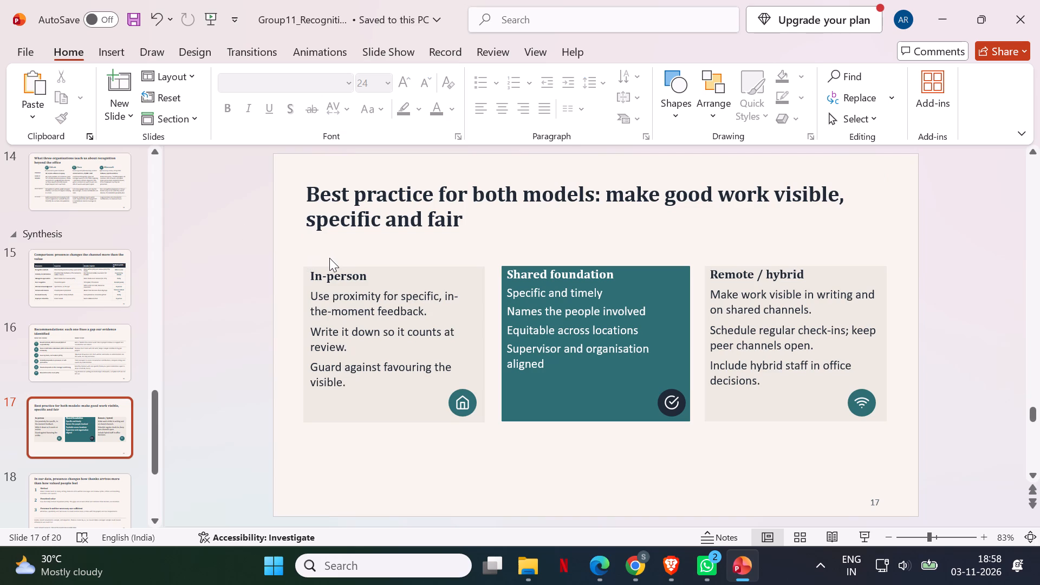
left_click(329, 263)
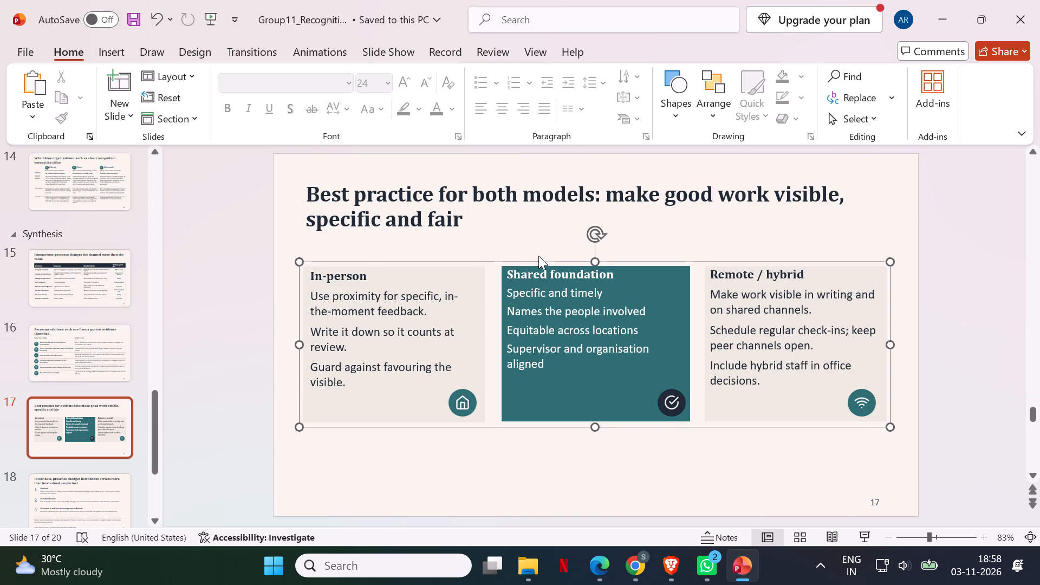
left_click_drag(539, 261, 539, 270)
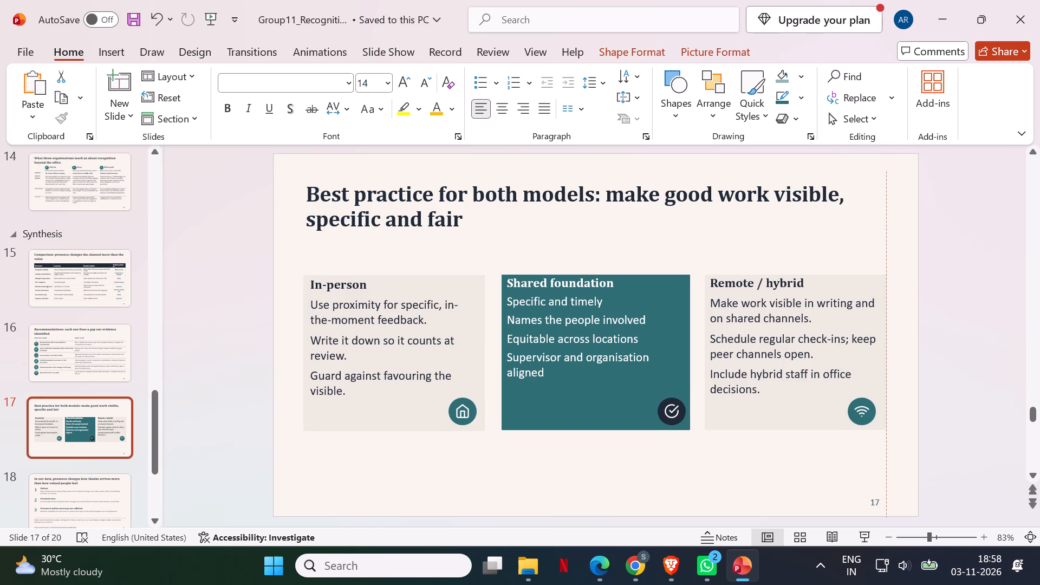
left_click_drag(539, 270, 539, 275)
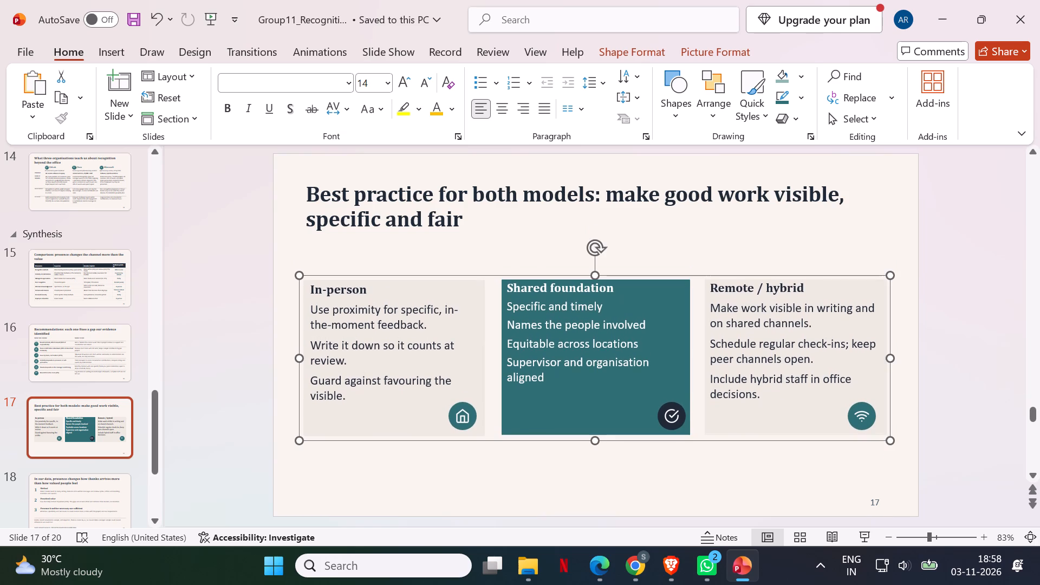
Nudge the slide 17 title slightly further down above the lowered card group.
left_click(523, 206)
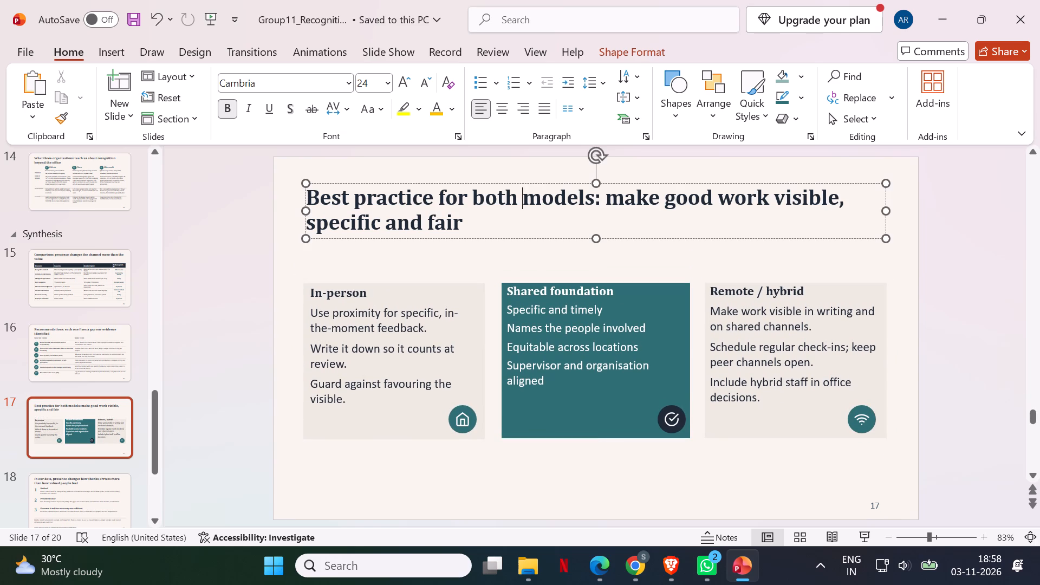
left_click_drag(556, 182, 557, 188)
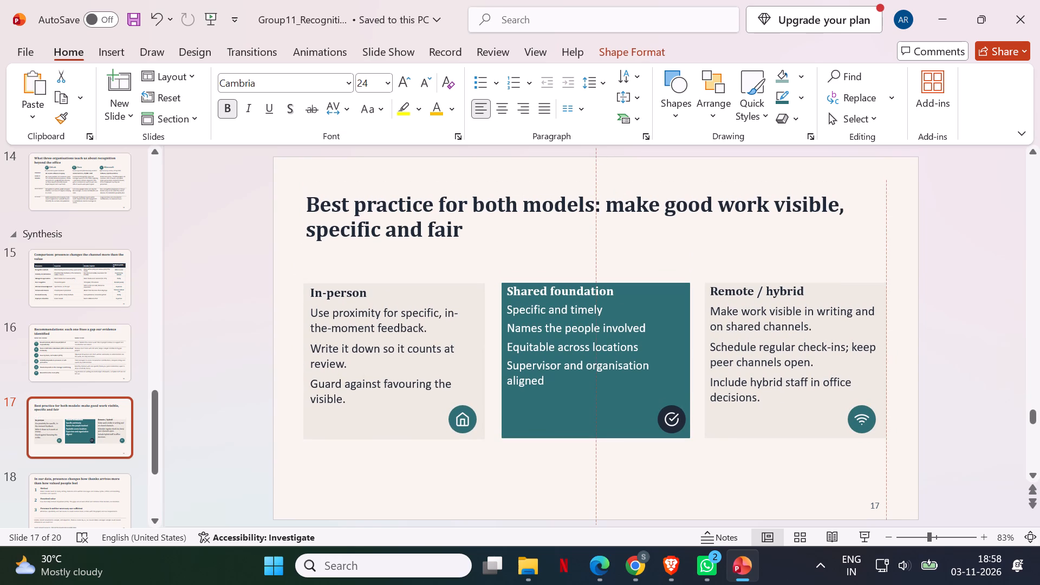
left_click_drag(557, 188, 558, 191)
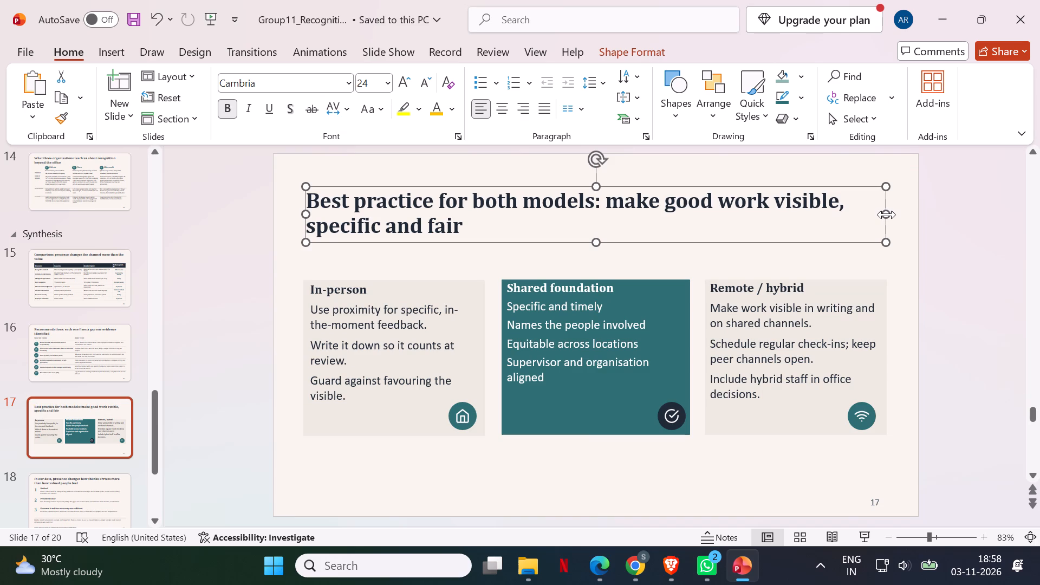
left_click(973, 247)
Delete the source footnote about the Group 11 survey at the bottom of slide 18.
key("Down")
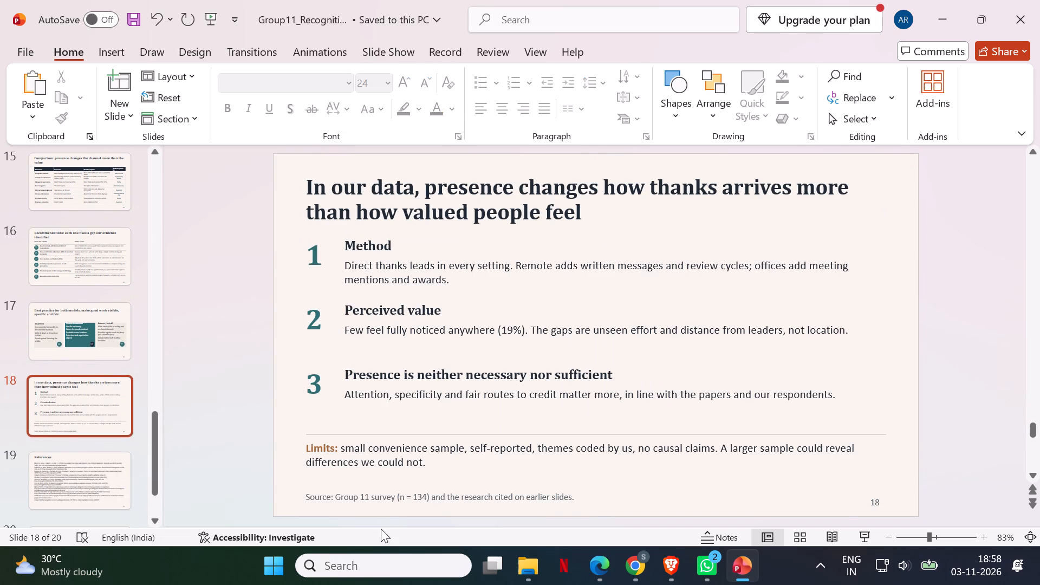
left_click(302, 498)
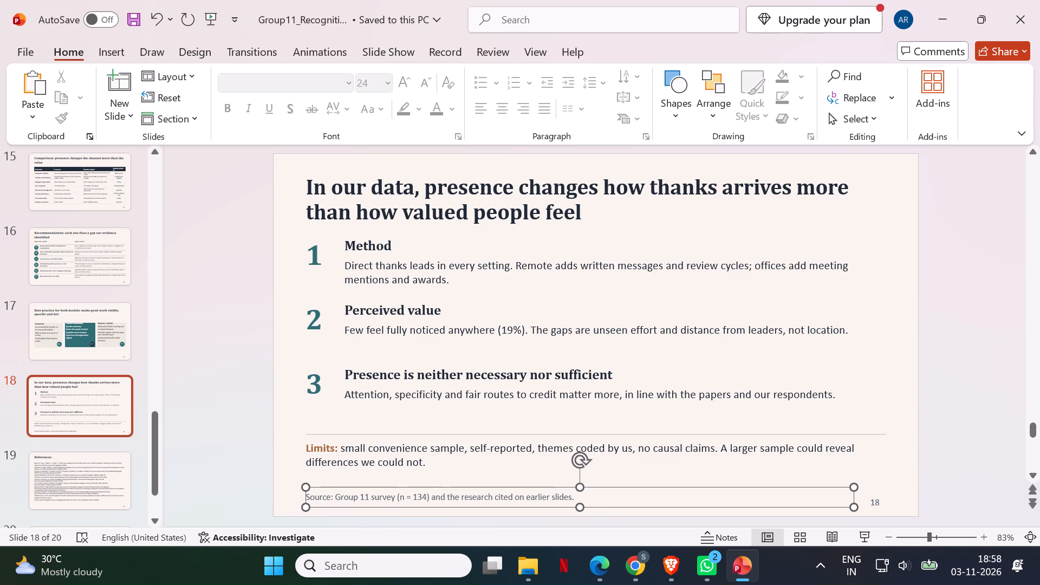
key("Delete")
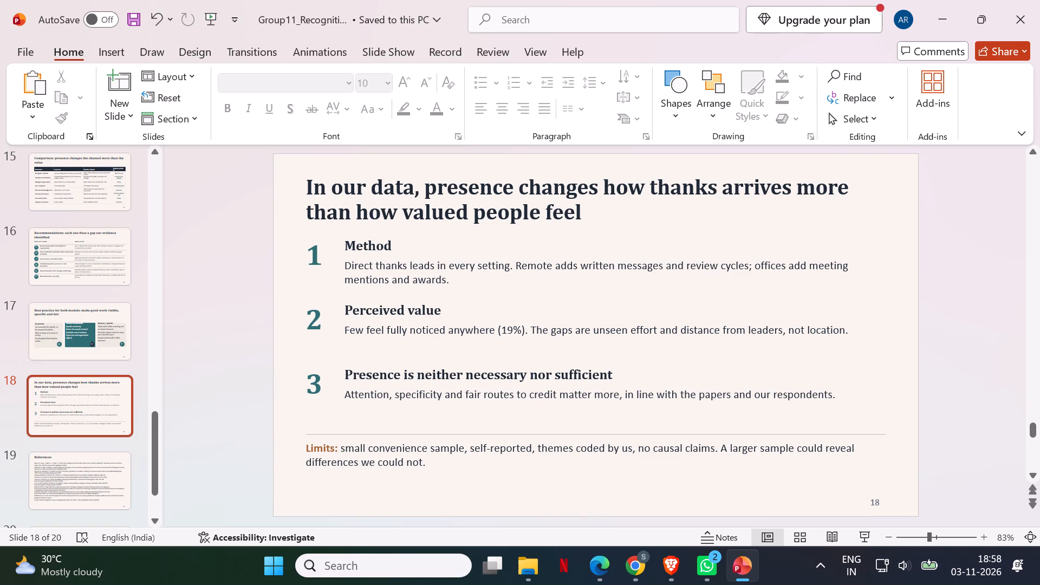
Move the Limits note on slide 18 slightly down, away from the divider line.
left_click(353, 459)
left_click_drag(459, 440, 458, 449)
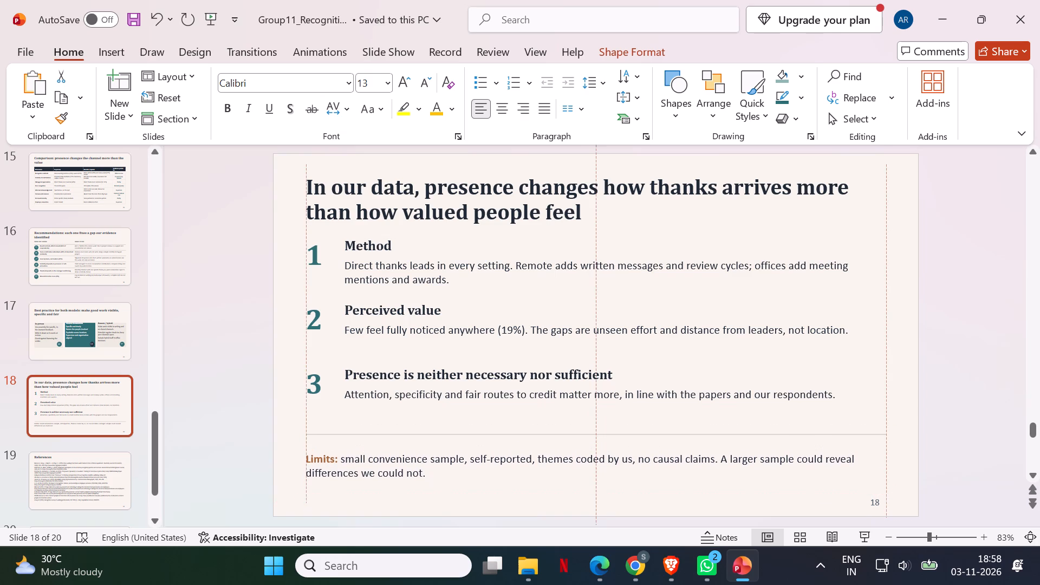
left_click_drag(458, 449, 458, 450)
left_click_drag(458, 450, 458, 448)
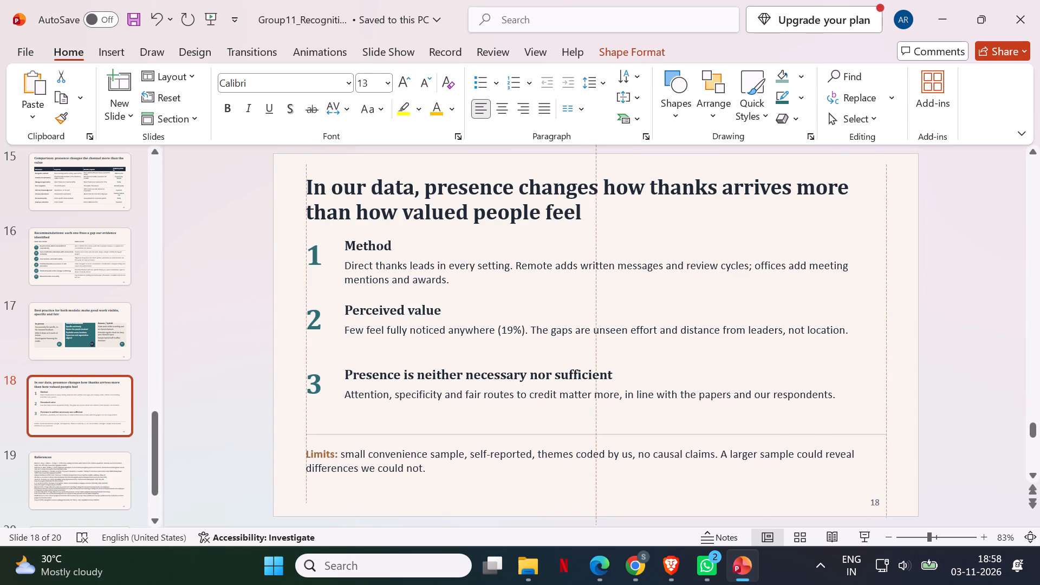
left_click_drag(458, 448, 458, 447)
left_click(257, 428)
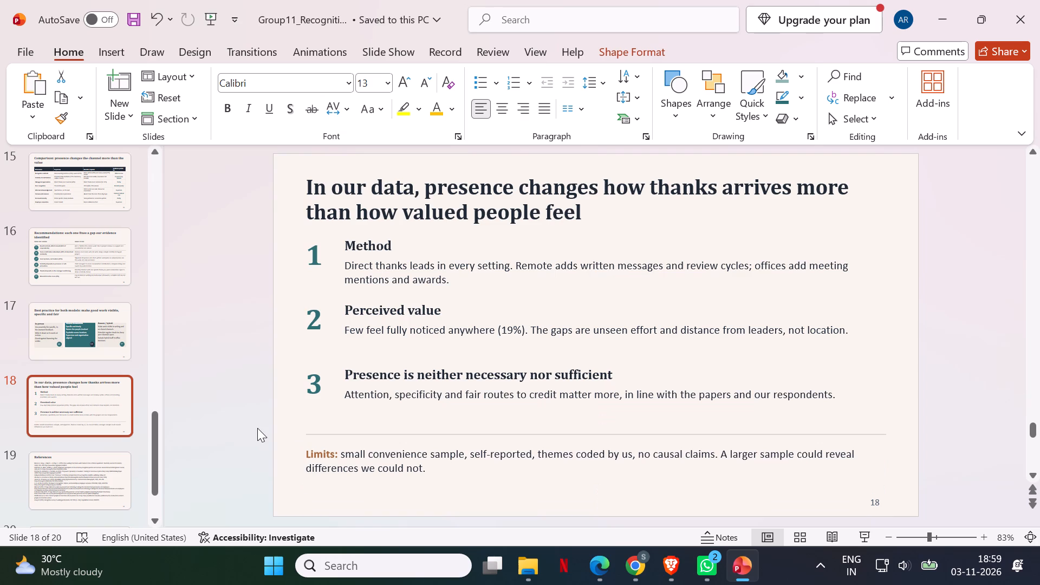
Move the divider line on slide 18 up, leaving more space above the Limits note, and shift it slightly right.
left_click(356, 435)
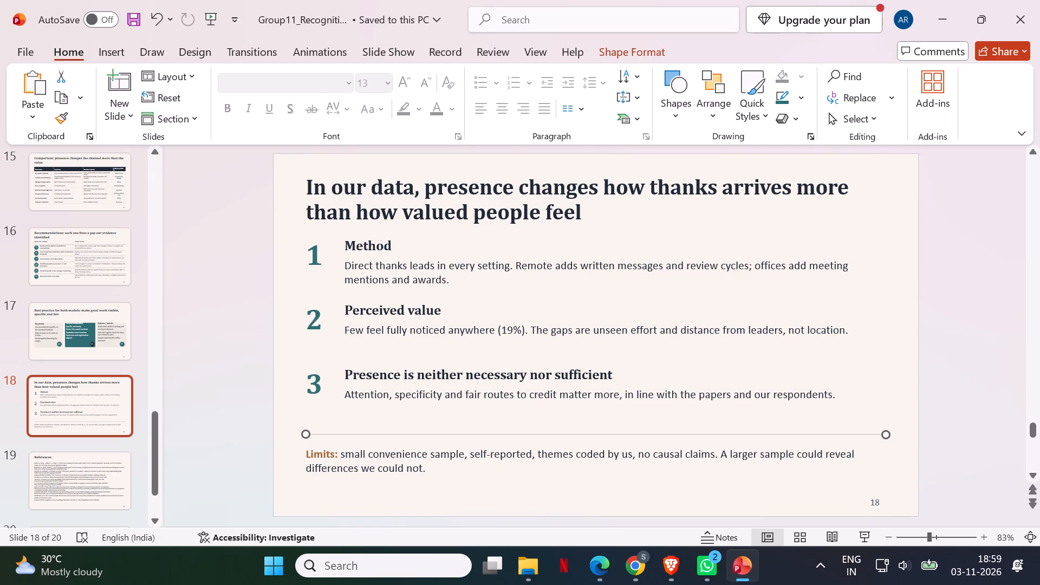
left_click_drag(394, 435, 394, 432)
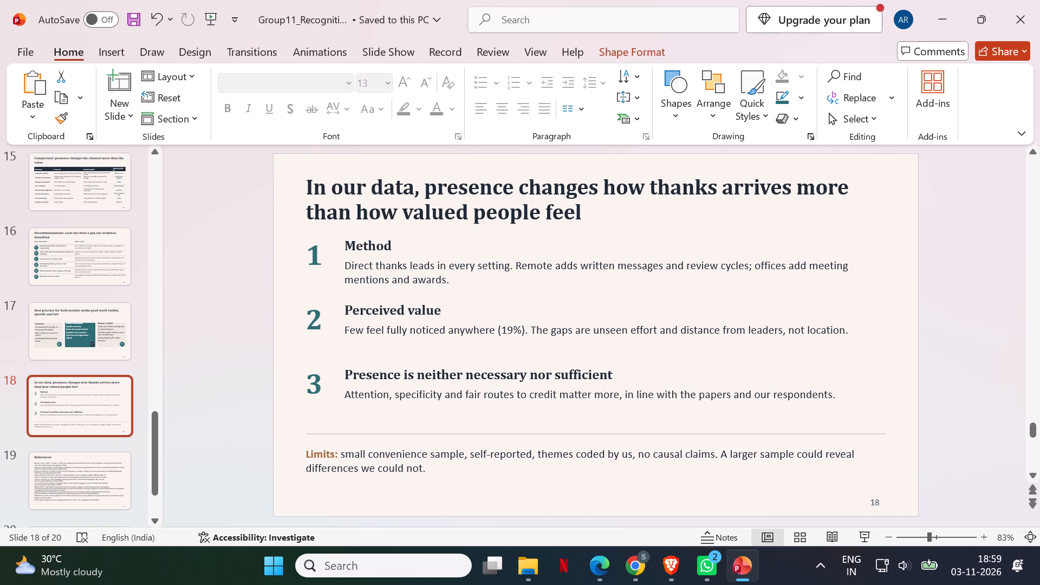
left_click_drag(394, 432, 394, 430)
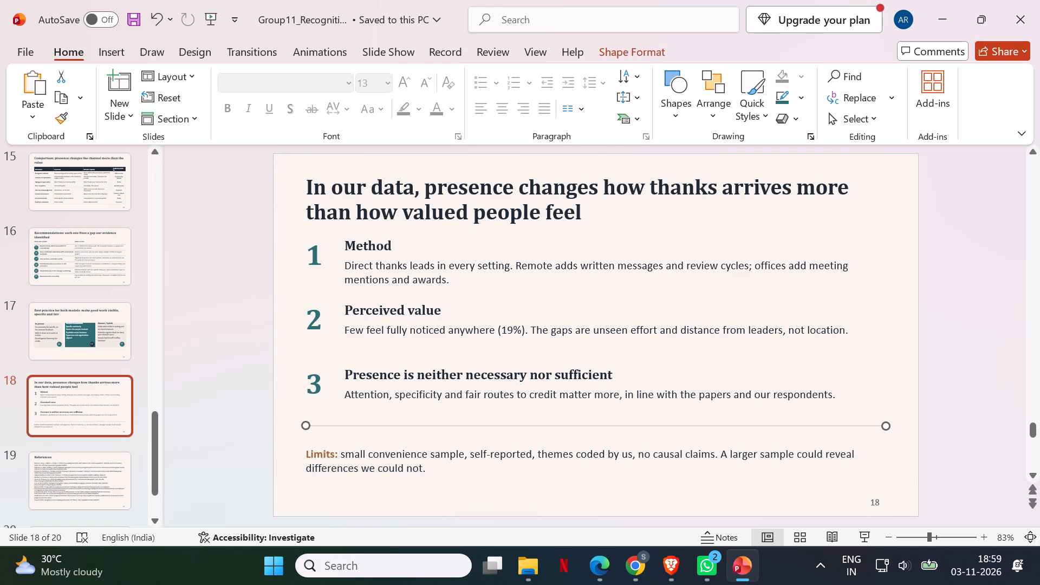
left_click(216, 414)
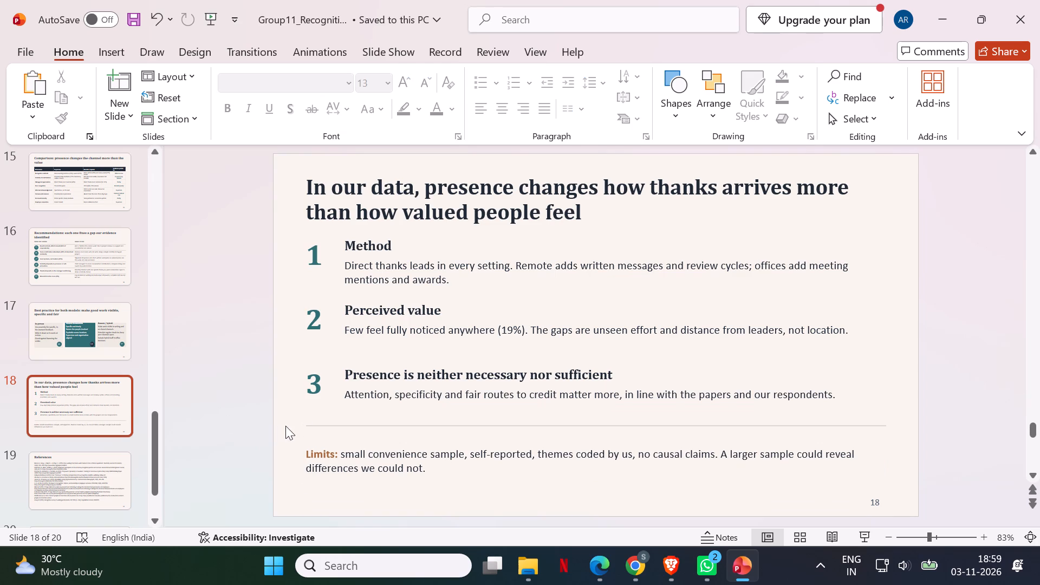
left_click(314, 424)
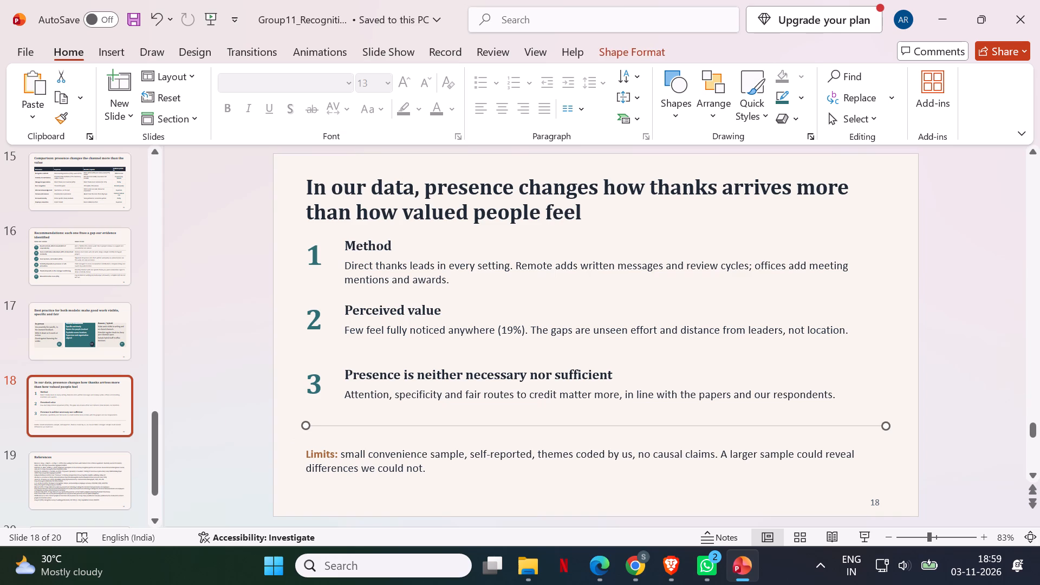
left_click(319, 426)
left_click(223, 403)
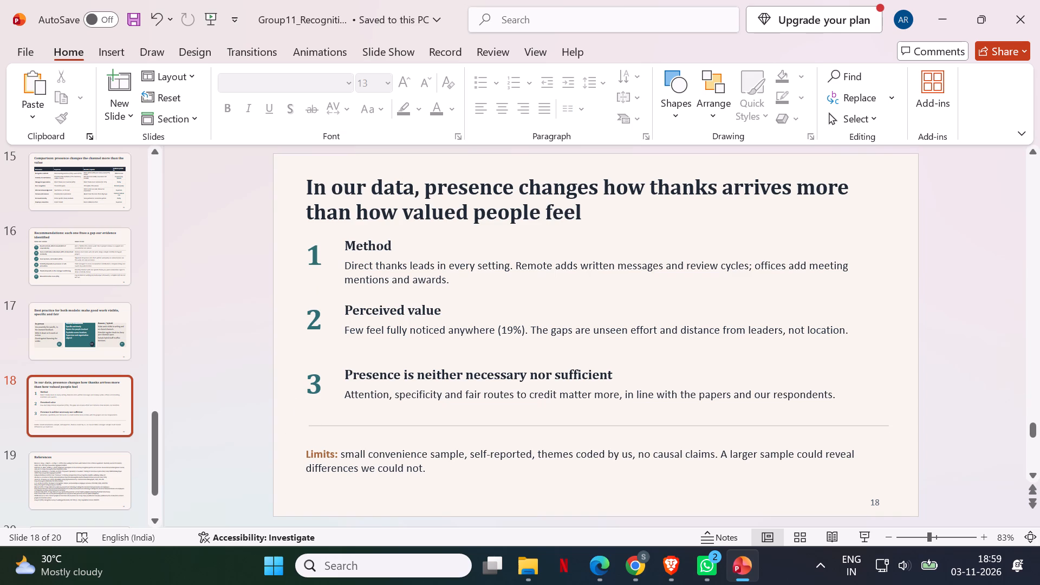
Set the description text under all three numbered points on slide 18 to font size 14.
left_click_drag(344, 264, 447, 278)
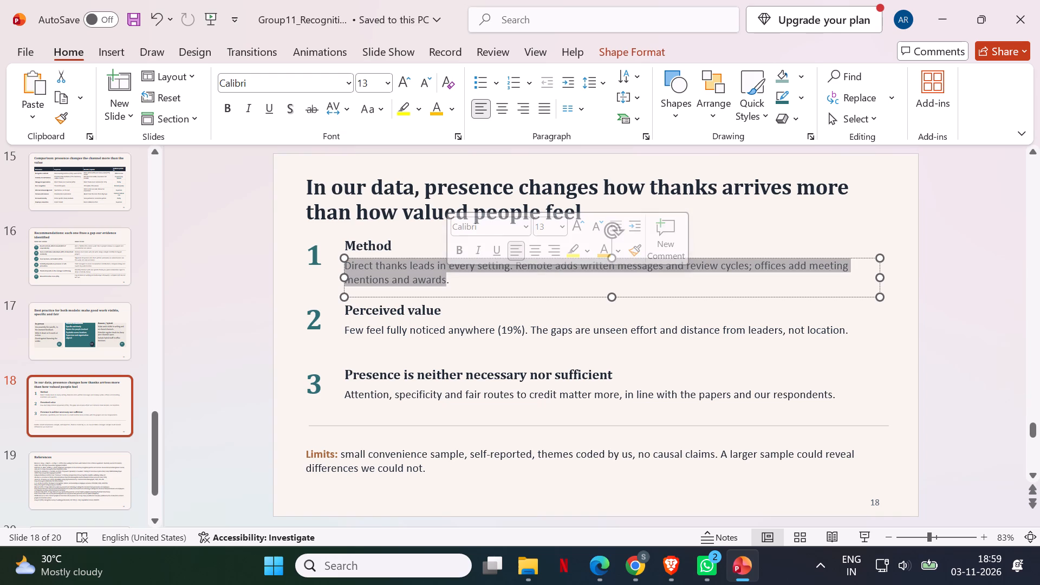
key("shift+Right")
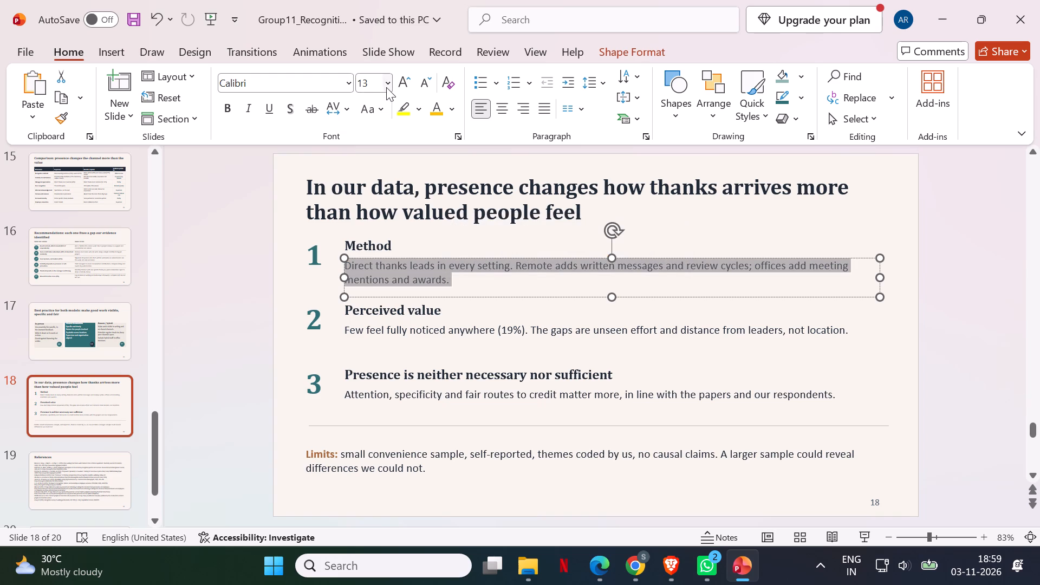
left_click(387, 87)
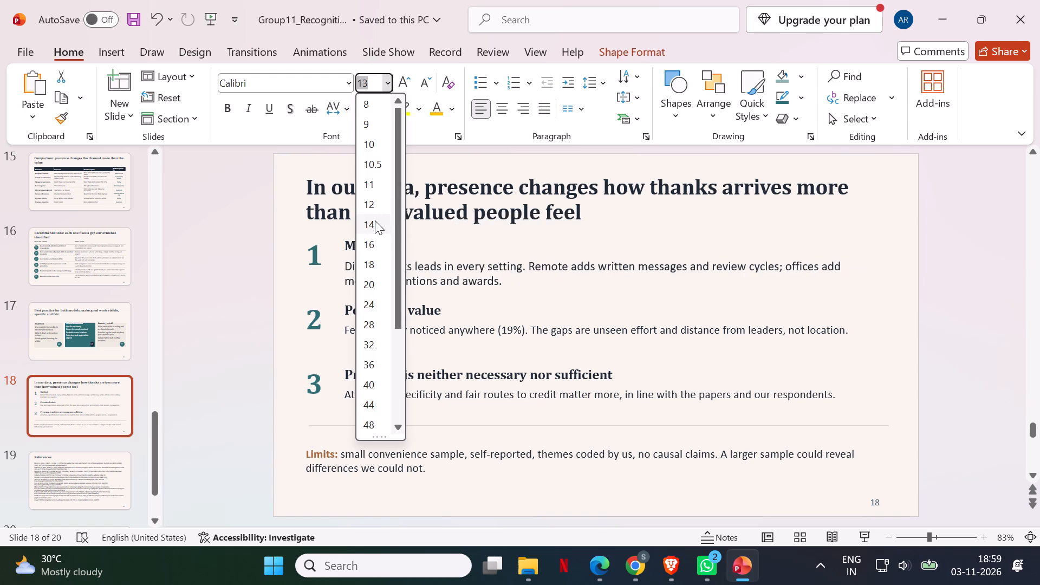
left_click(375, 220)
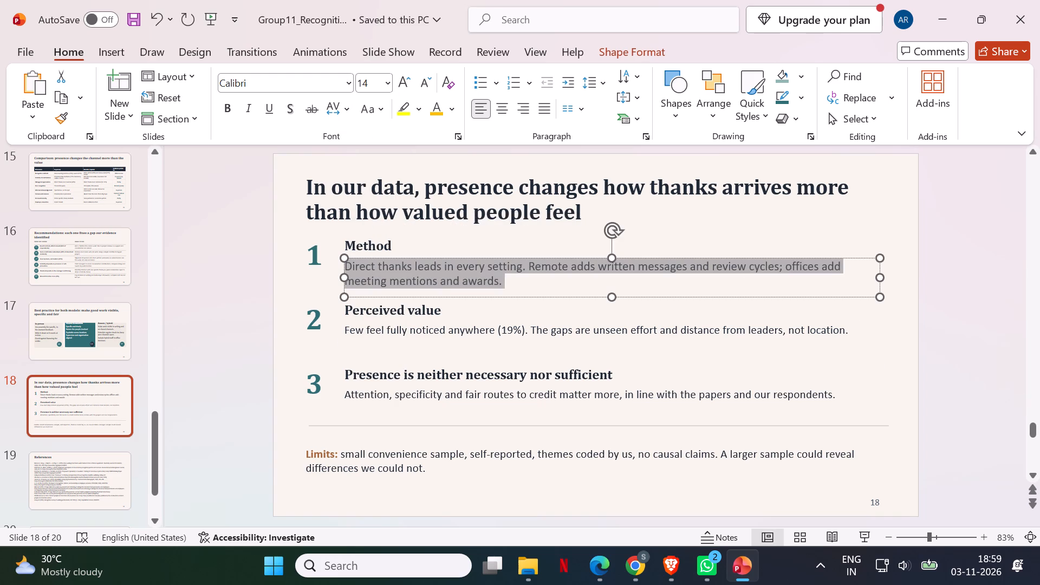
left_click(354, 331)
triple_click(354, 331)
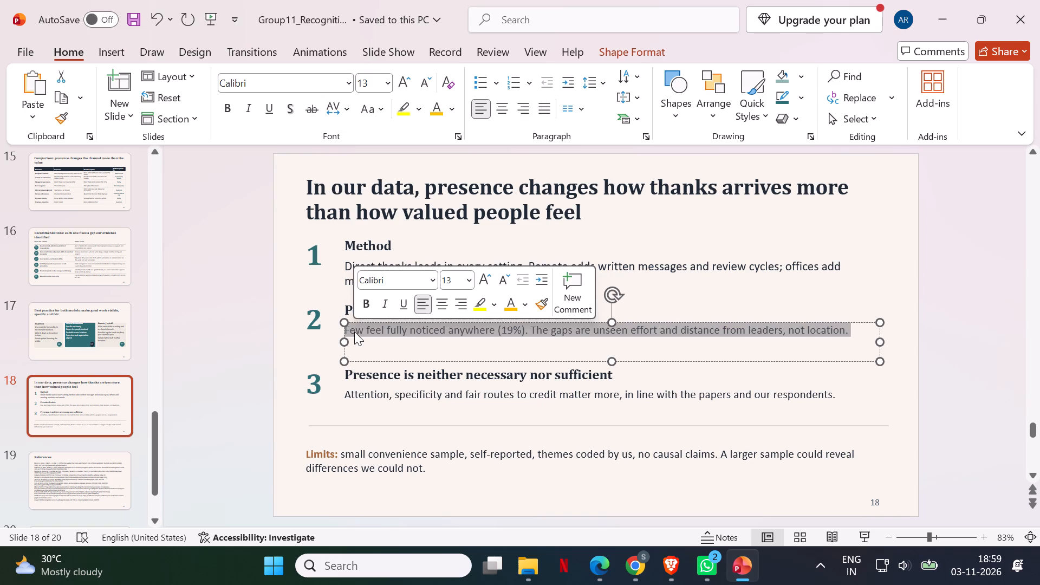
left_click(389, 85)
left_click(372, 225)
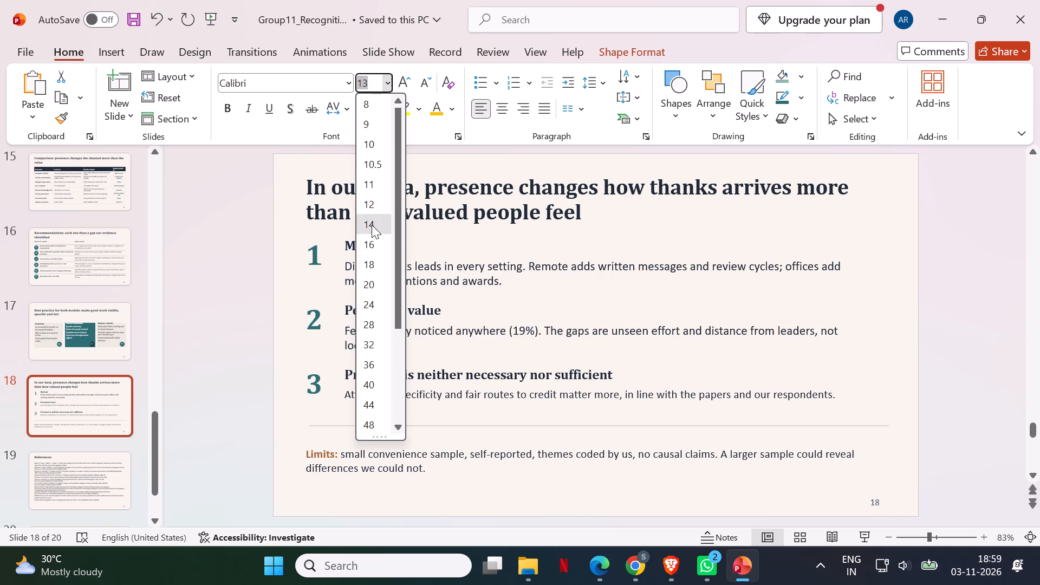
triple_click(385, 394)
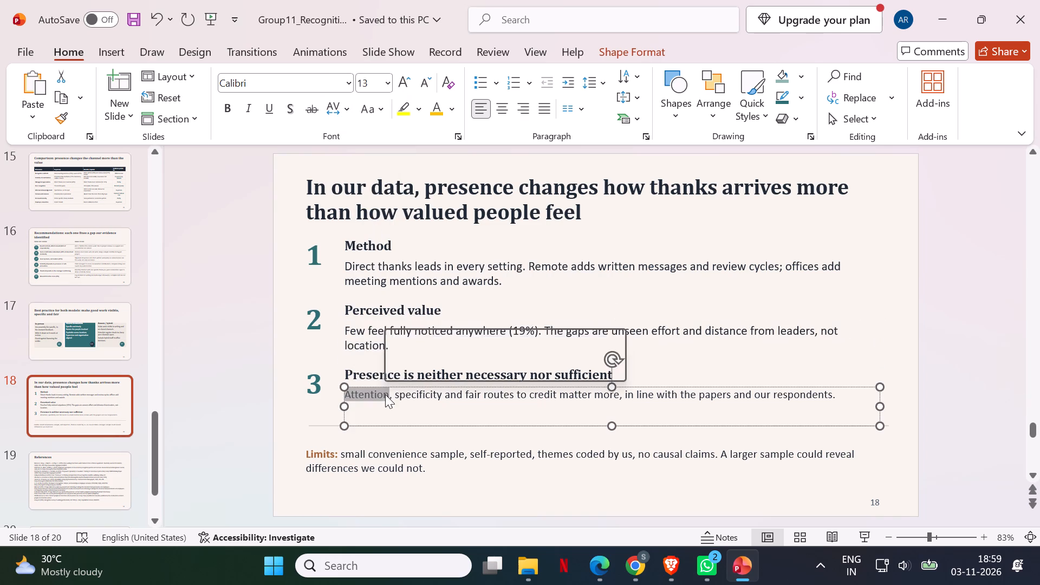
left_click(385, 87)
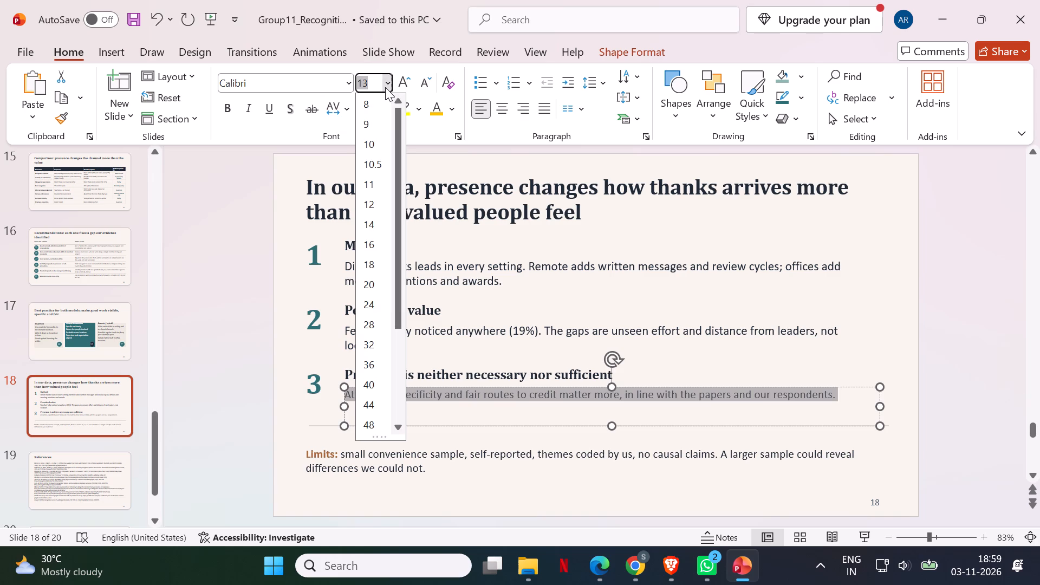
left_click(366, 229)
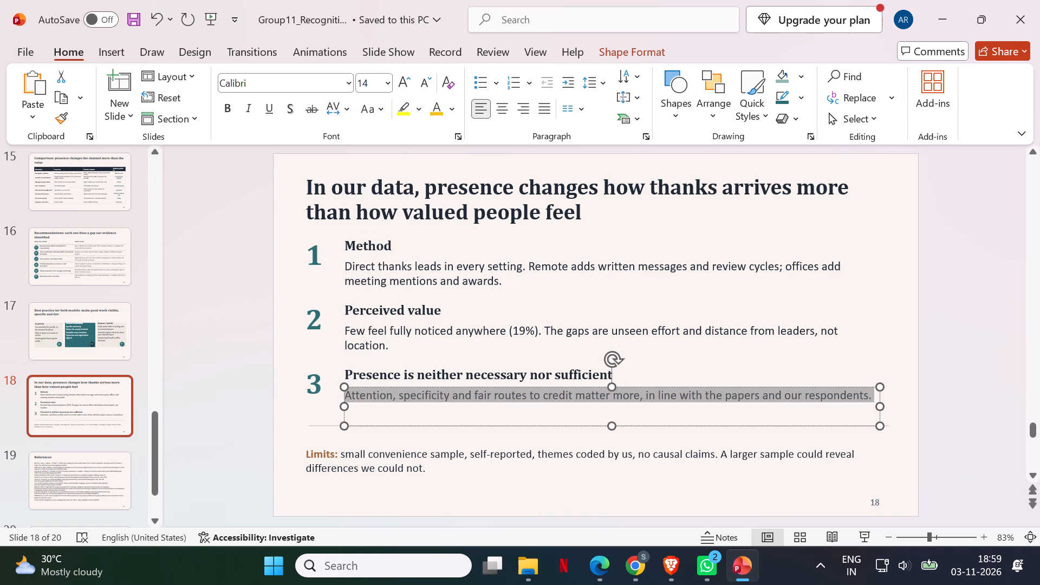
left_click(255, 315)
left_click(318, 321)
left_click(249, 305)
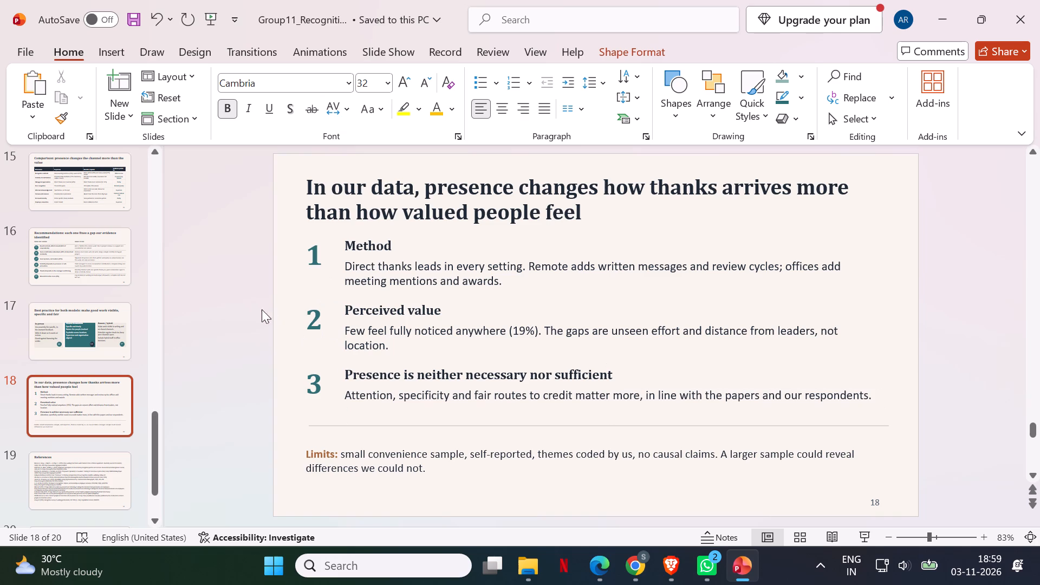
Group the Method heading with its description text box on slide 18.
left_click(368, 259)
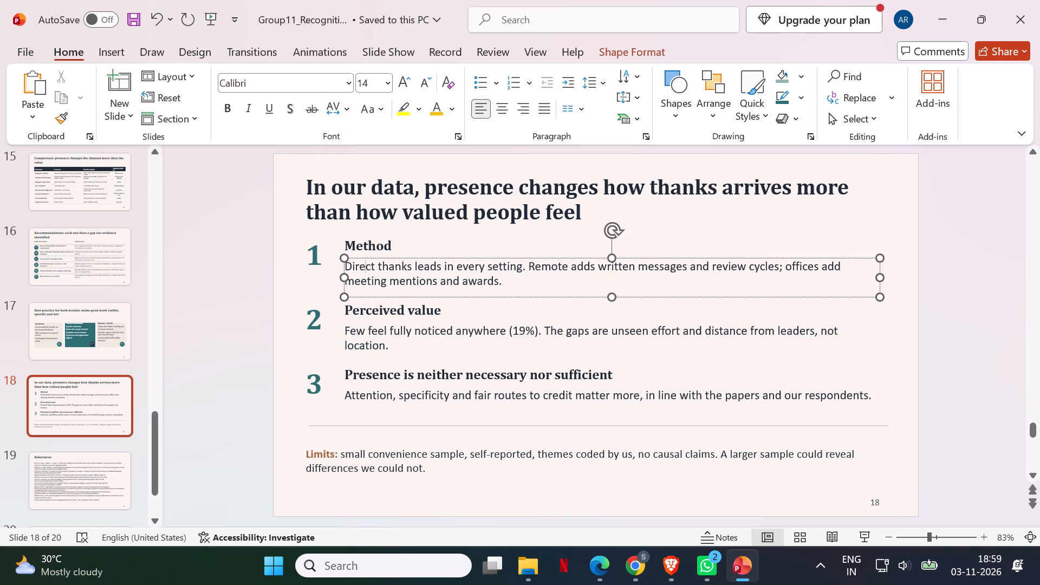
left_click(362, 244, "ctrl")
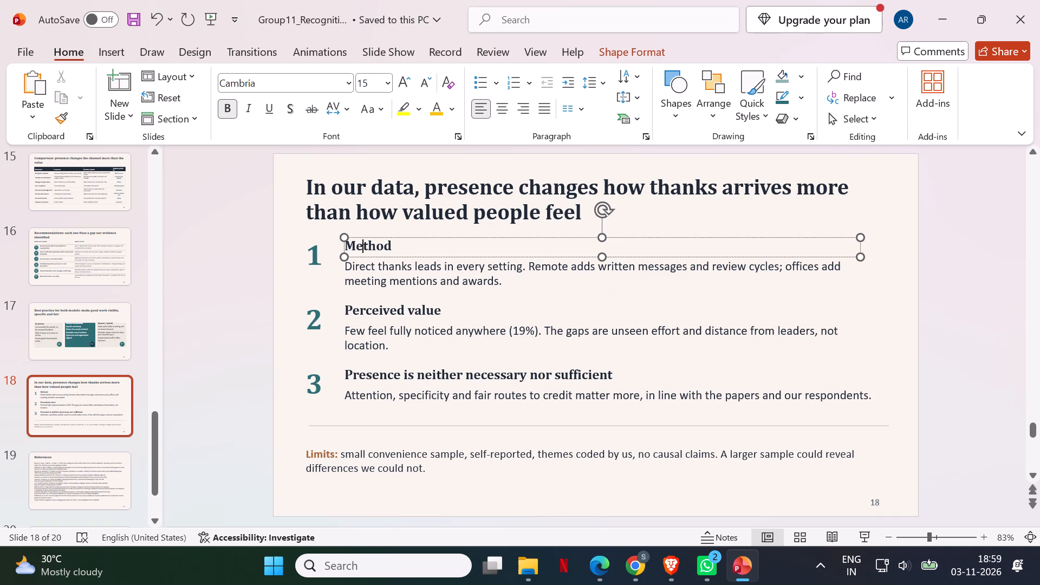
left_click(375, 262, "ctrl")
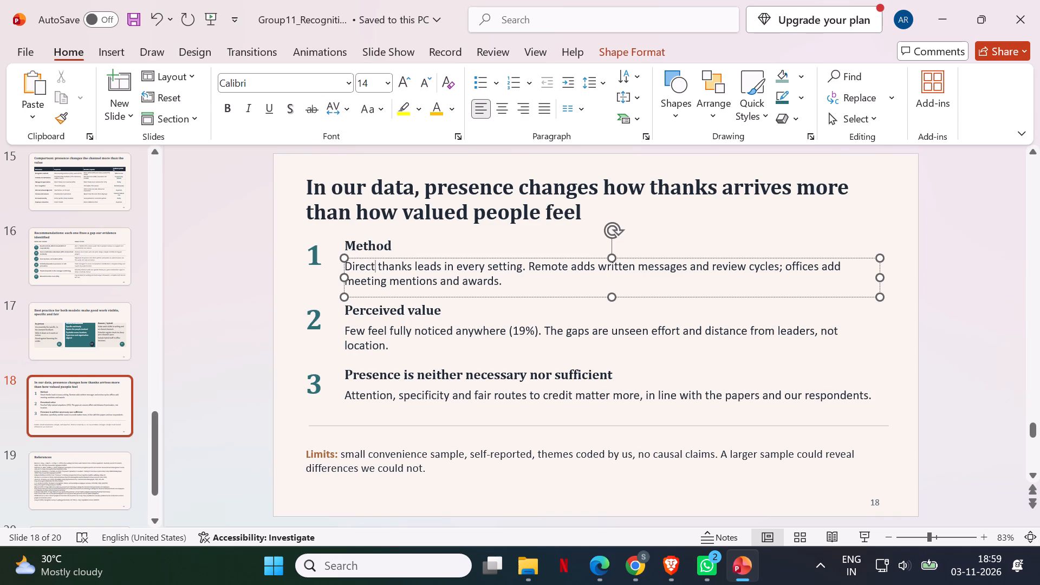
left_click(360, 236)
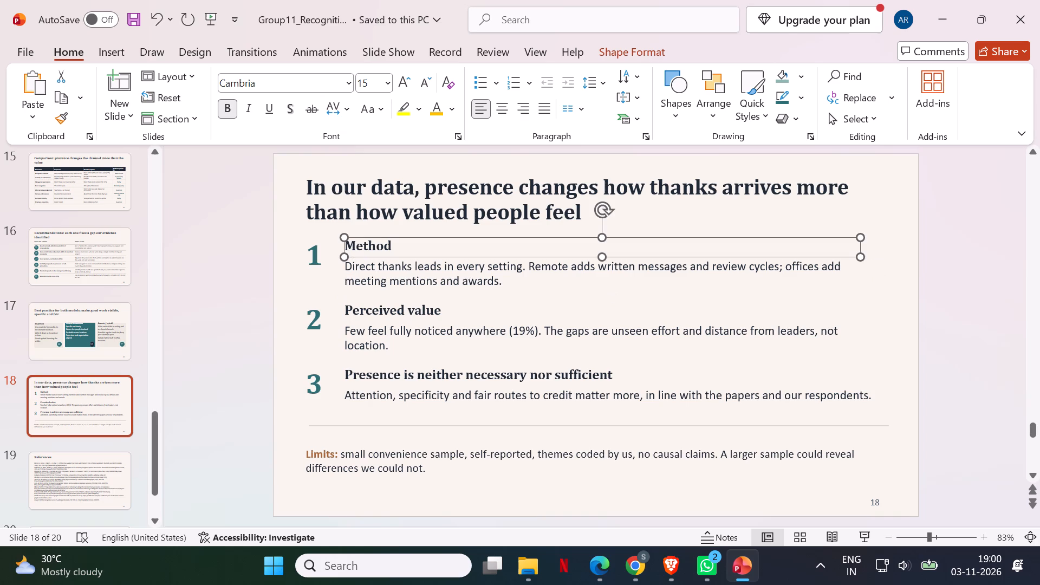
left_click(365, 263, "ctrl")
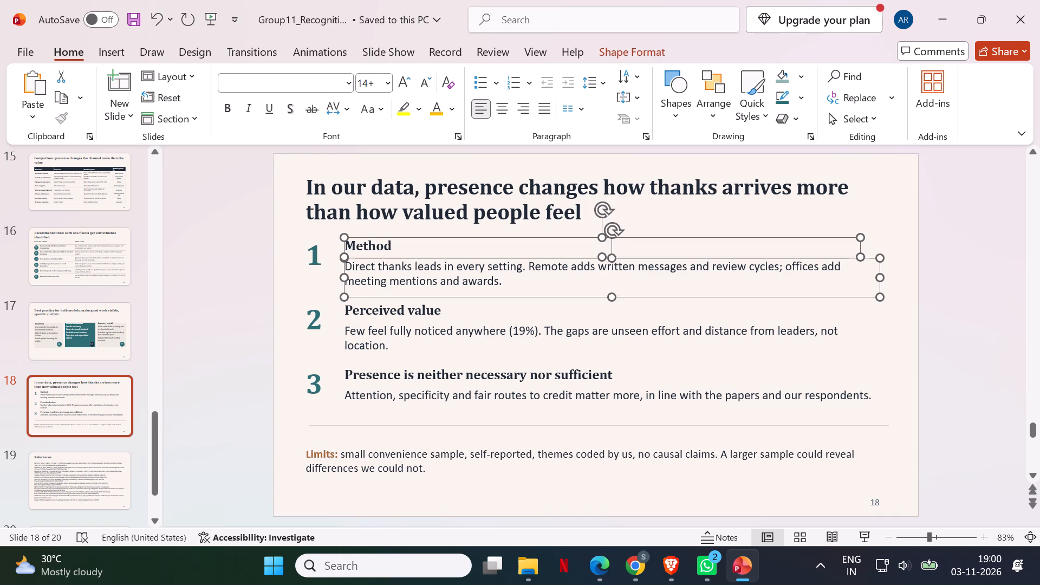
key("ctrl+g")
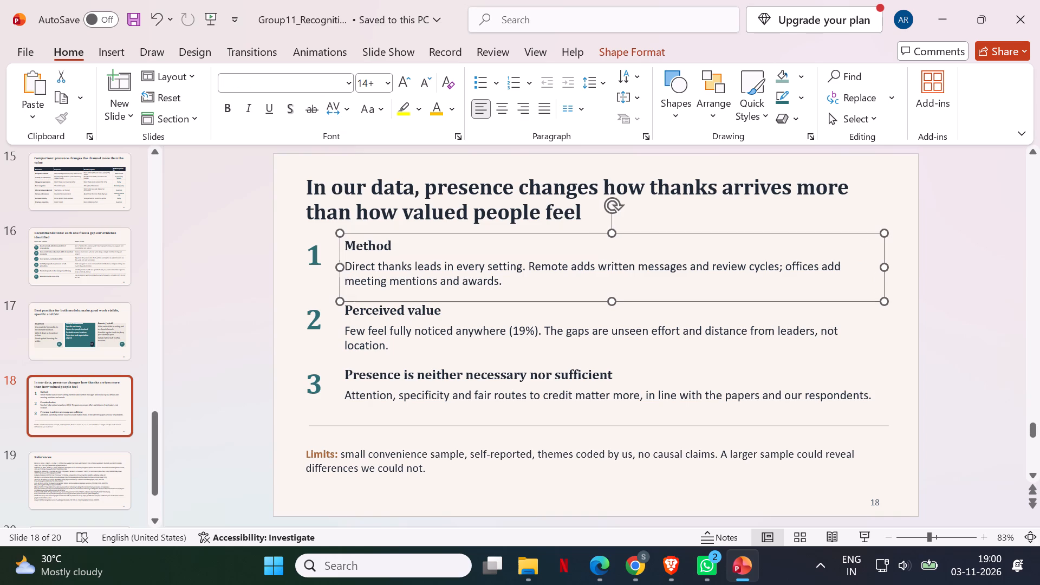
Nudge the large number 1 beside the Method point on slide 18 slightly up.
left_click(314, 257)
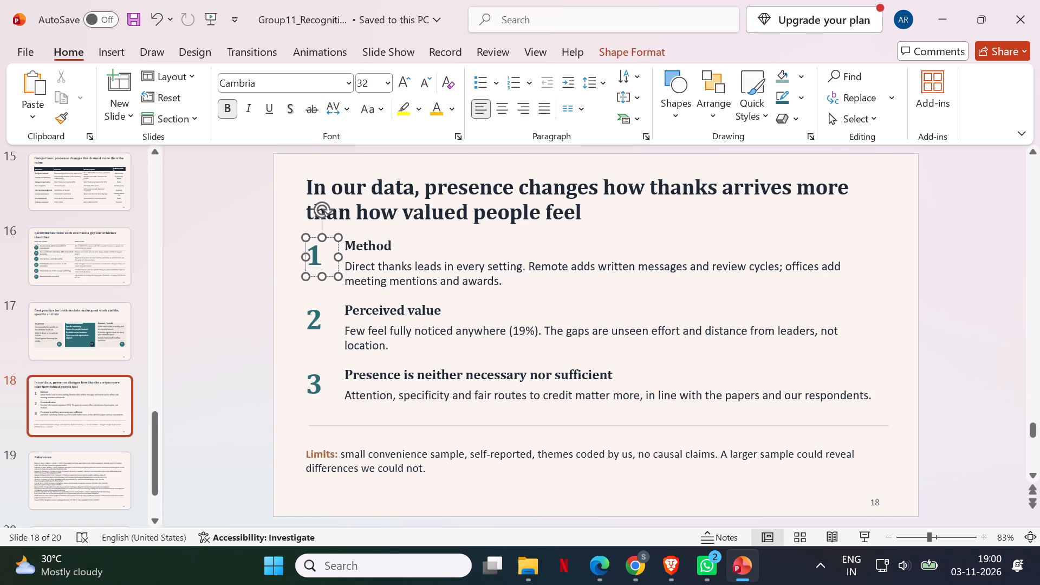
left_click(313, 237)
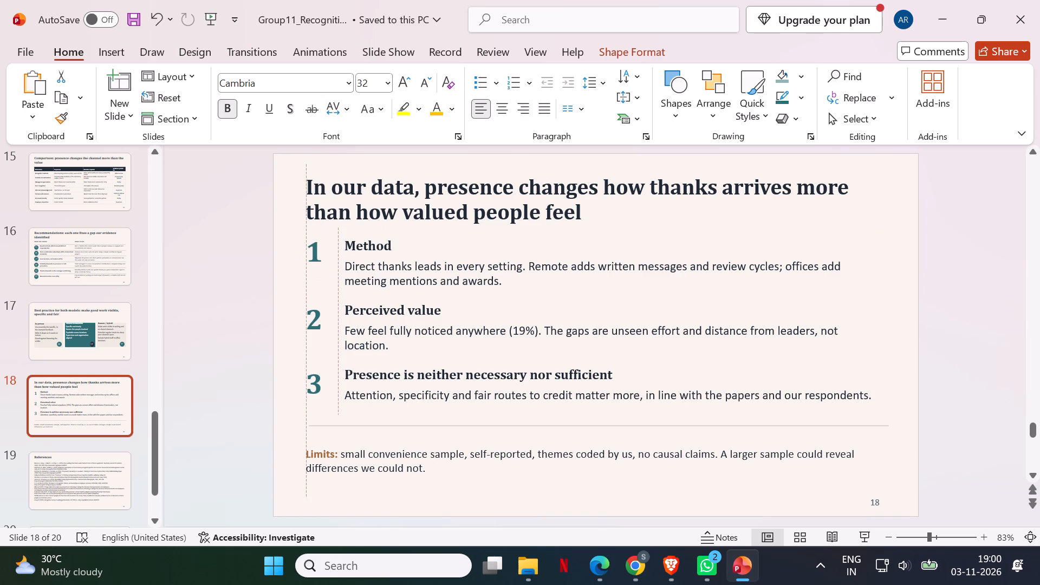
left_click(316, 321)
left_click(244, 320)
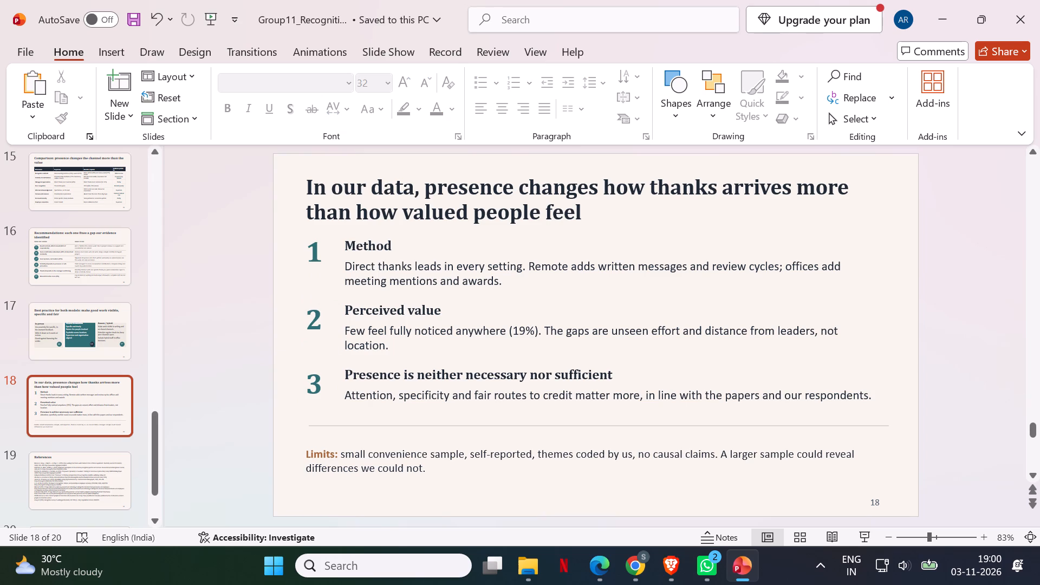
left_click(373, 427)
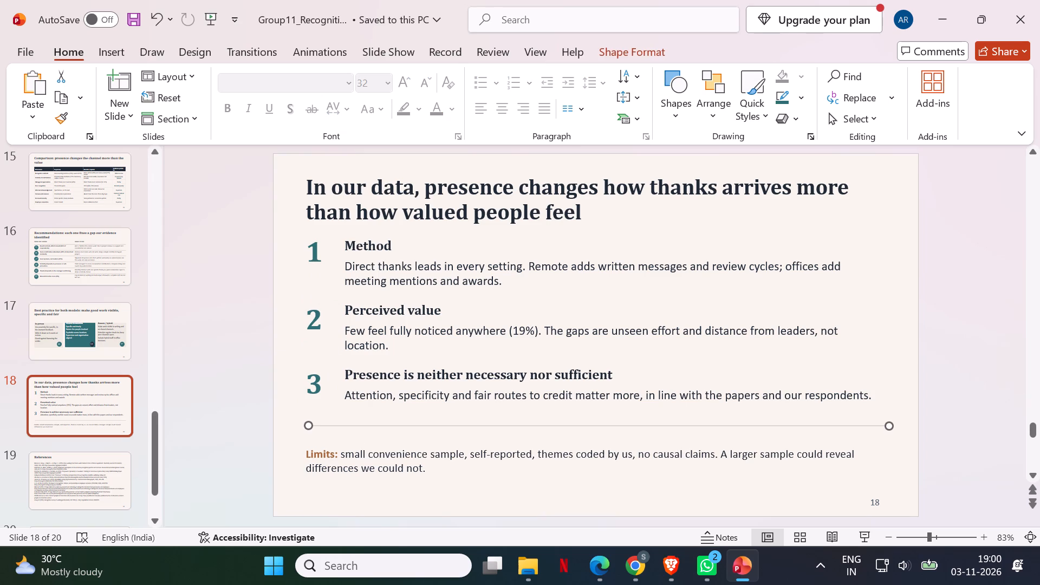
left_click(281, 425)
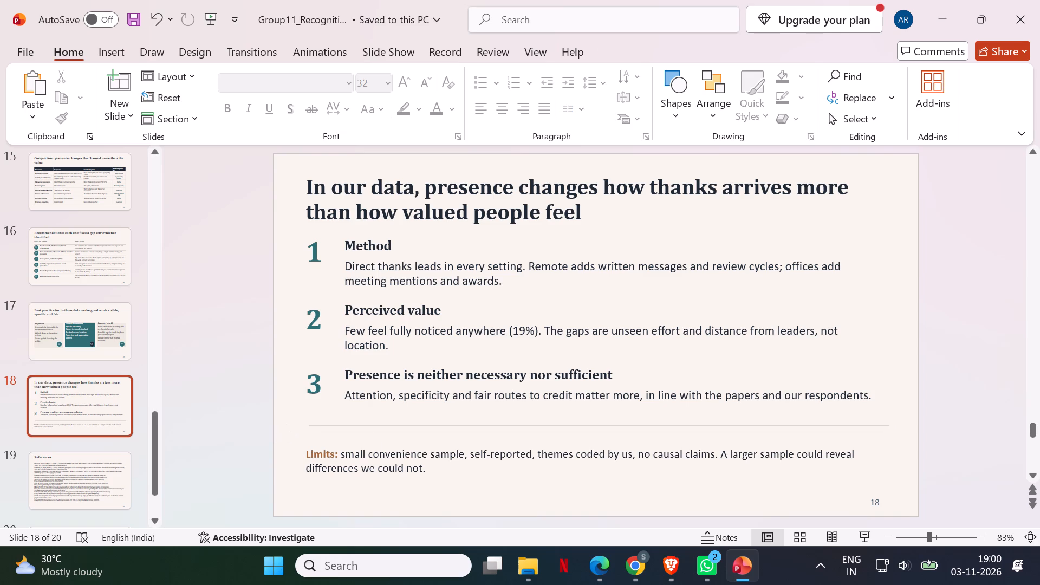
Set the whole Limits note at the bottom of slide 18 to font size 14.
left_click(341, 453)
triple_click(341, 453)
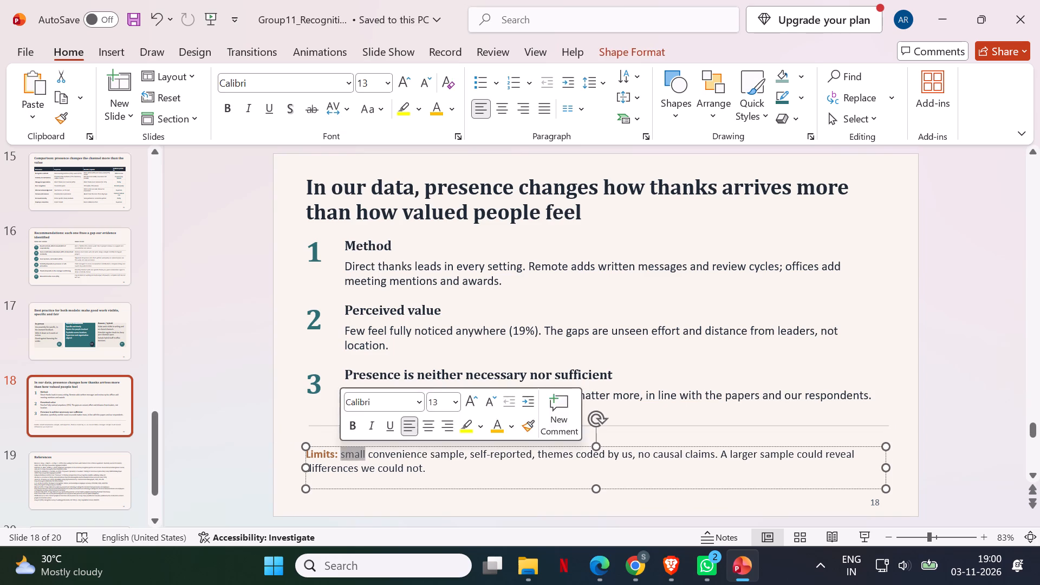
left_click(341, 453)
left_click(341, 453)
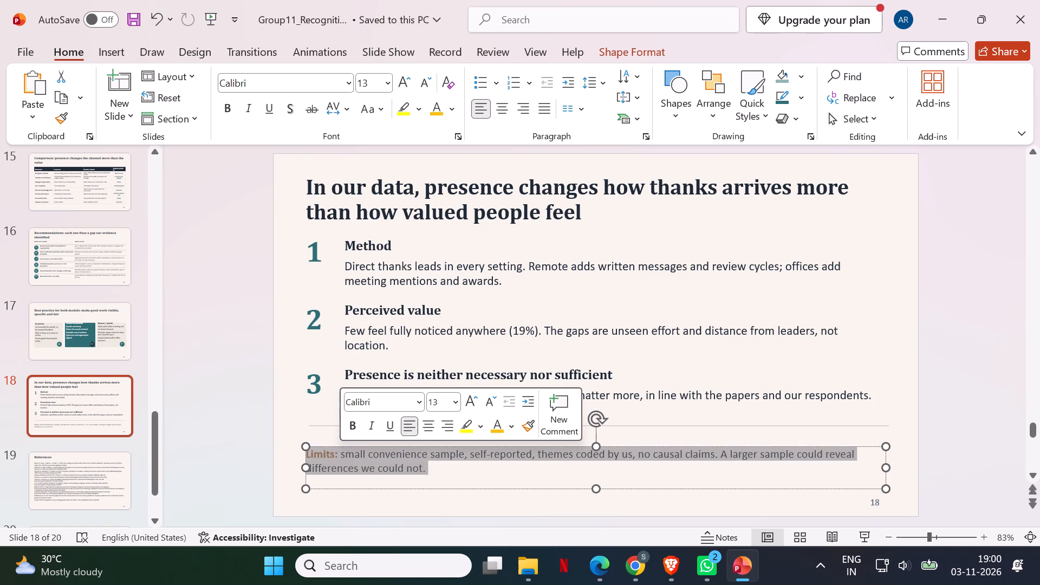
left_click(456, 406)
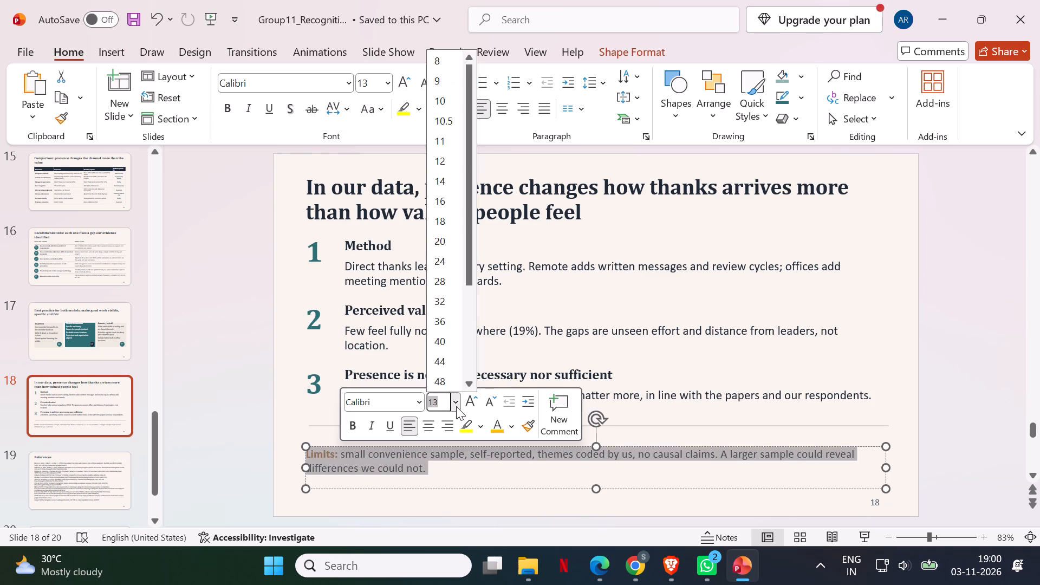
left_click(436, 185)
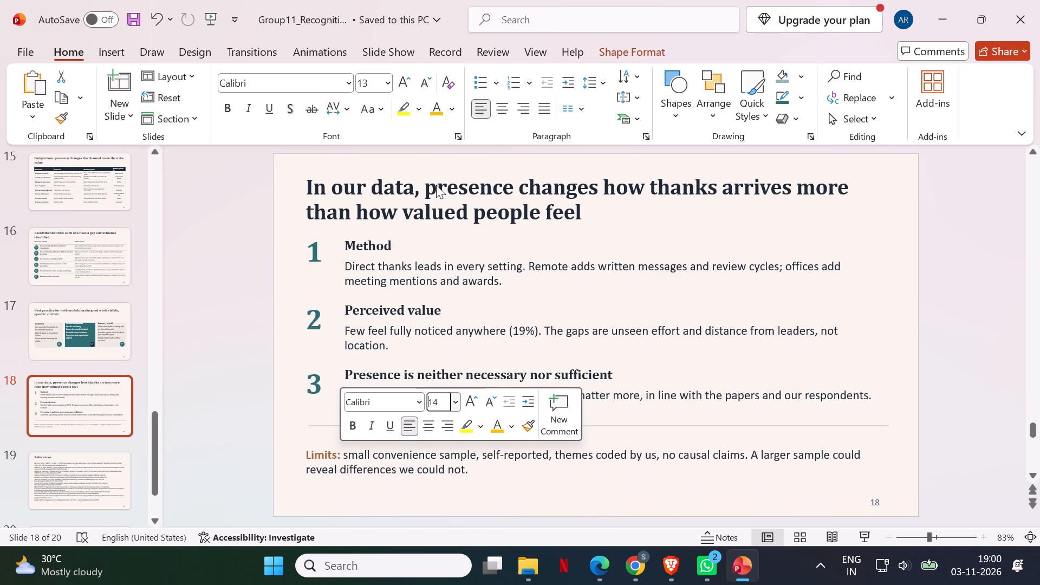
left_click(207, 408)
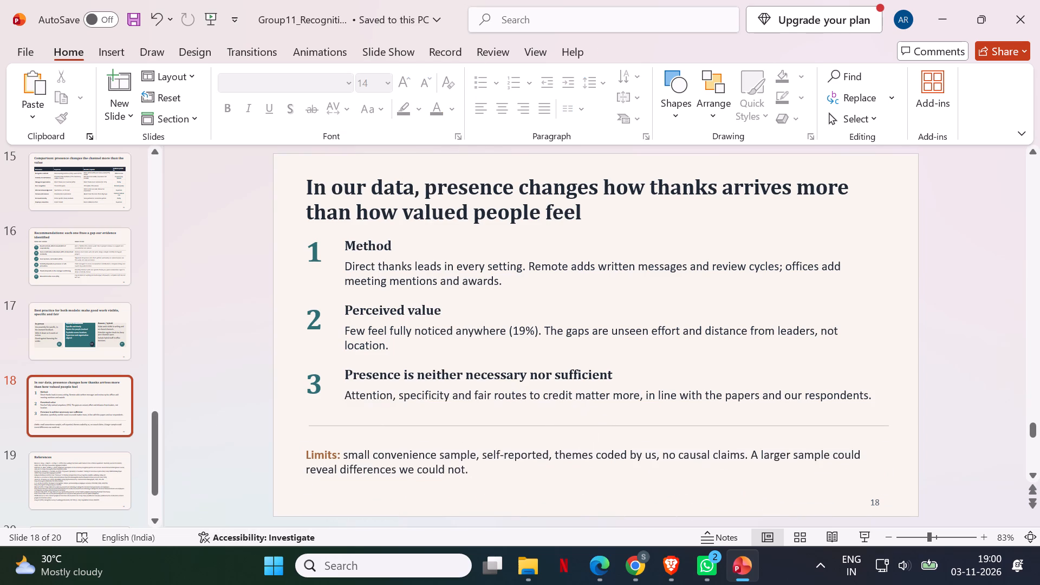
Capitalize the first word after "Limits:" on slide 18 to "Small", keeping its initial S non-bold.
left_click(346, 456)
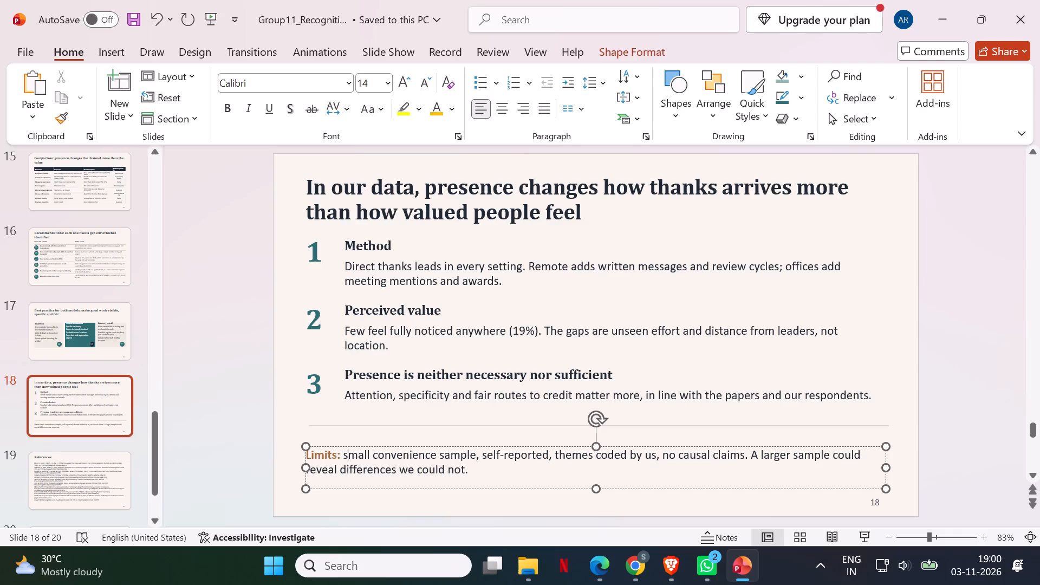
key("BackSpace")
key("shift+s")
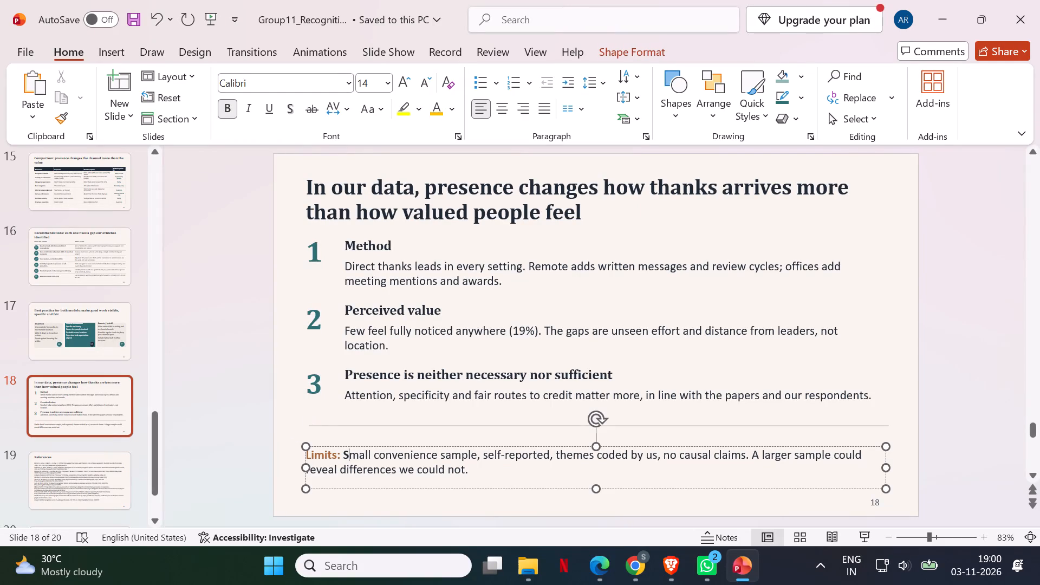
key("shift+Left")
key("ctrl+b")
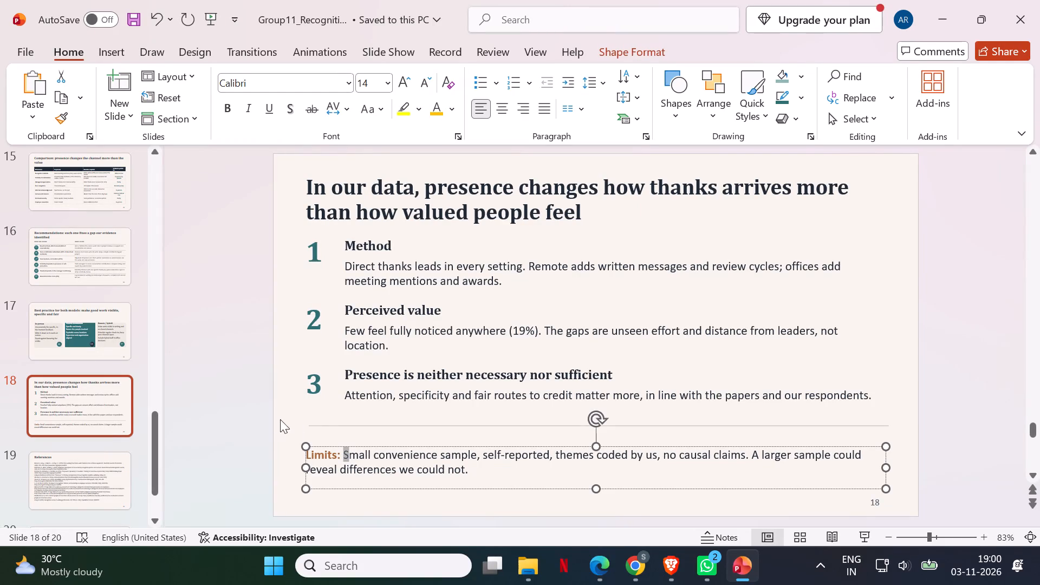
left_click(248, 395)
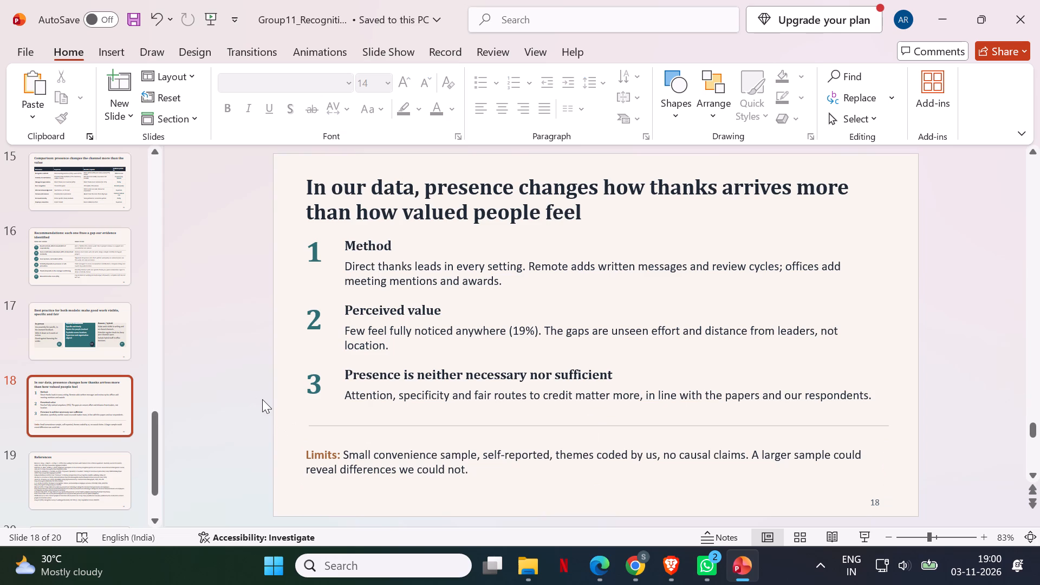
Review the References slide 19 and the closing slide 20.
key("Down")
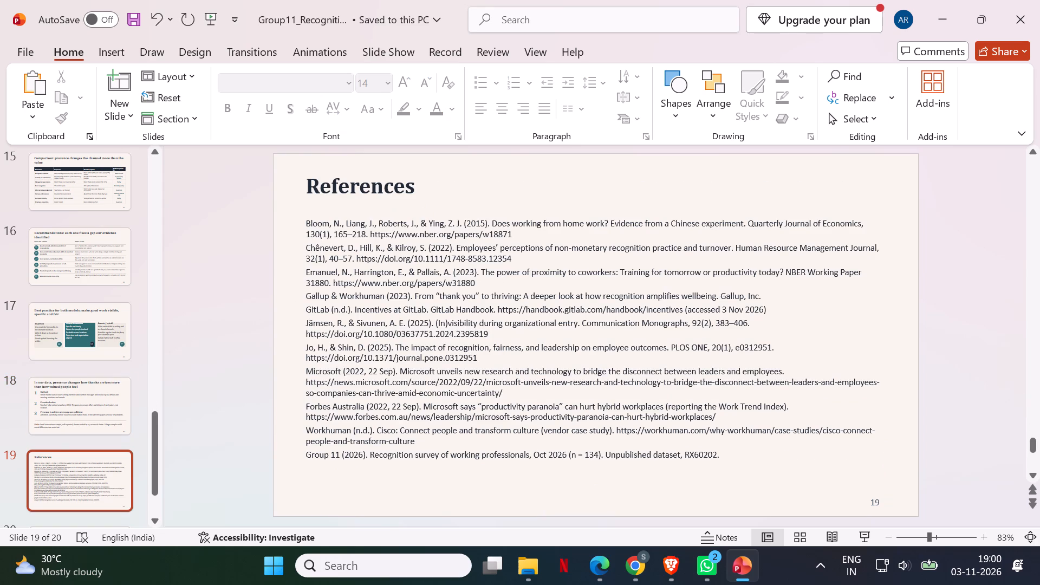
scroll(154, 370, "down", 1)
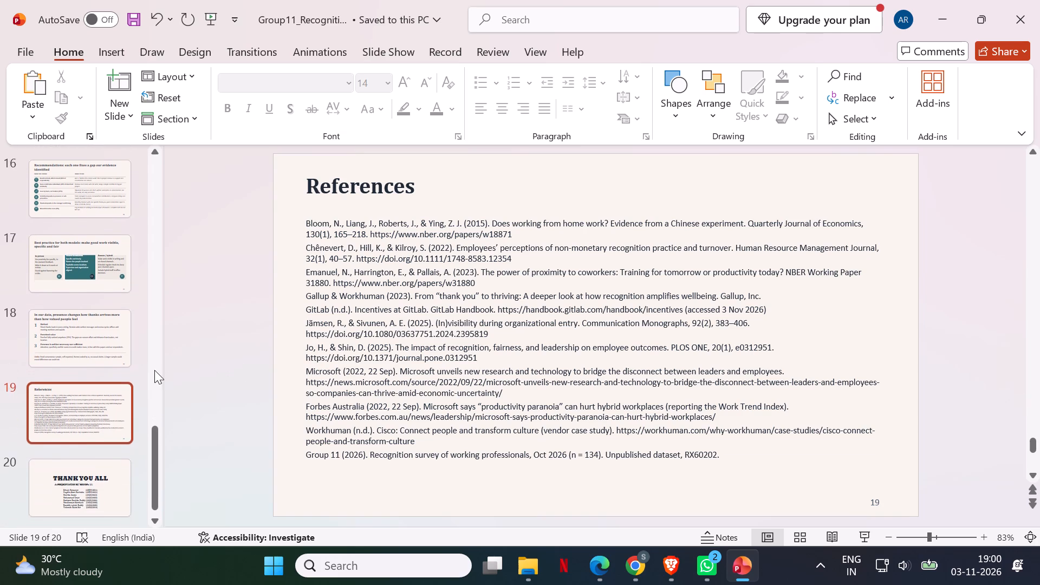
scroll(154, 370, "down", 1)
left_click(118, 474)
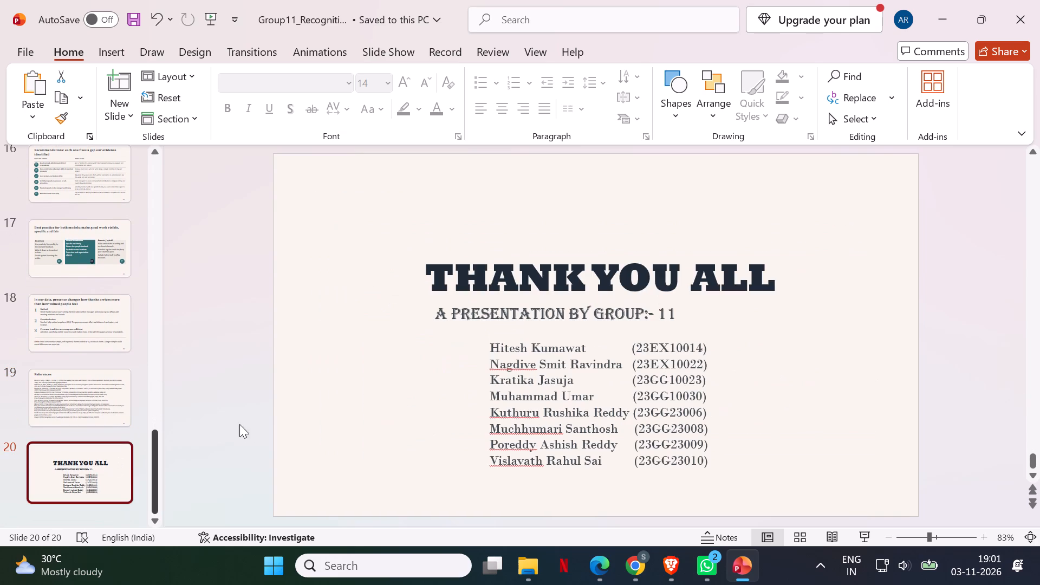
Try the Wind transition on title slide 1, and apply the Prestige transition instead.
scroll(86, 286, "up", 6)
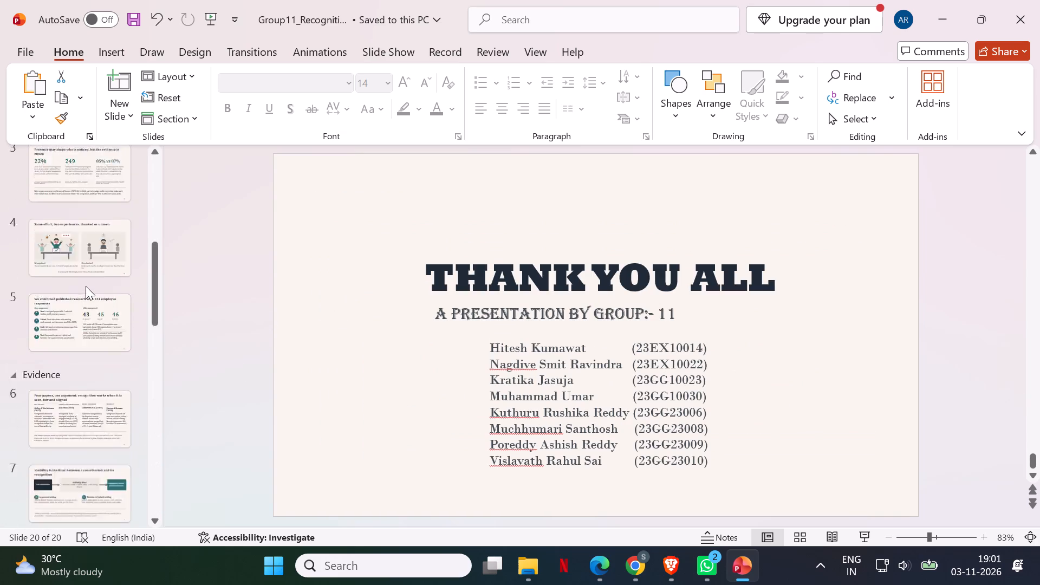
scroll(86, 286, "up", 3)
left_click(87, 208)
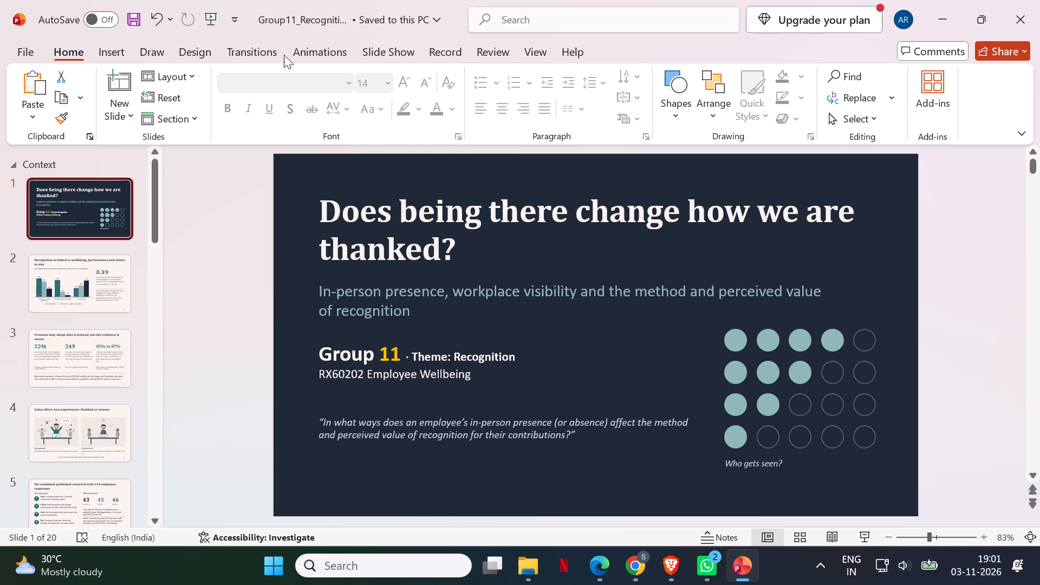
left_click(262, 49)
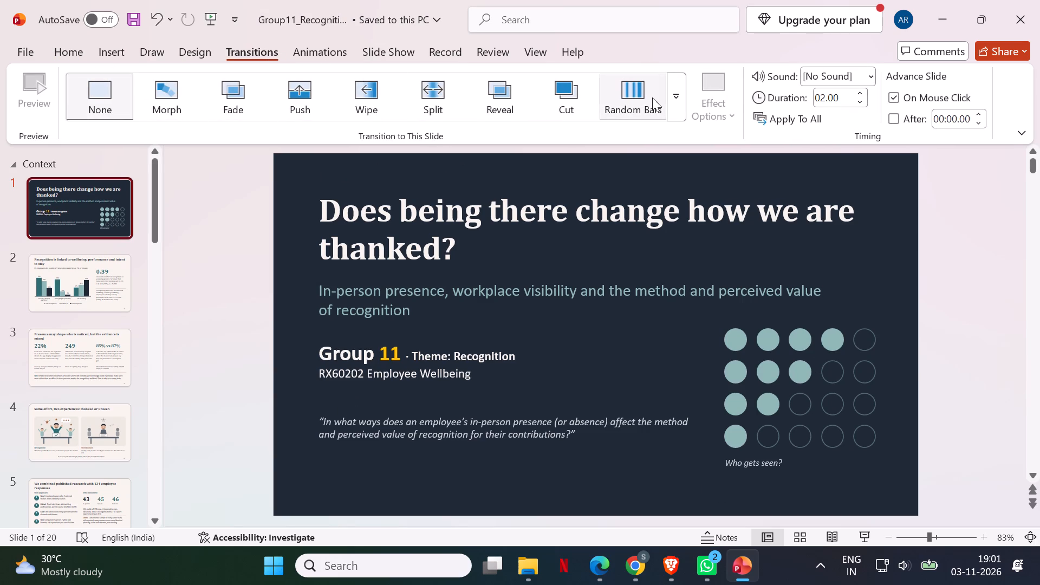
left_click(675, 101)
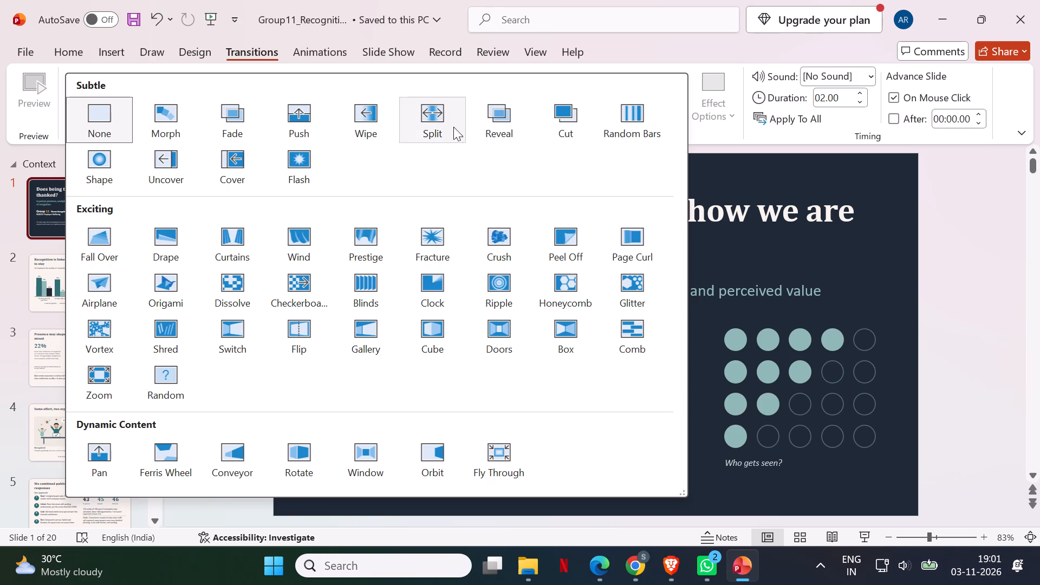
left_click(290, 239)
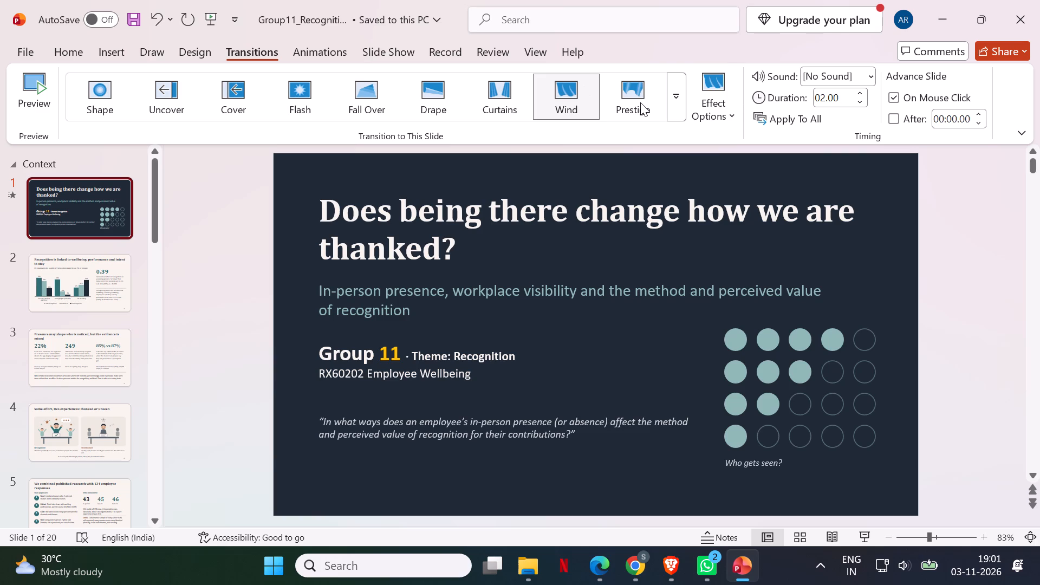
left_click(640, 102)
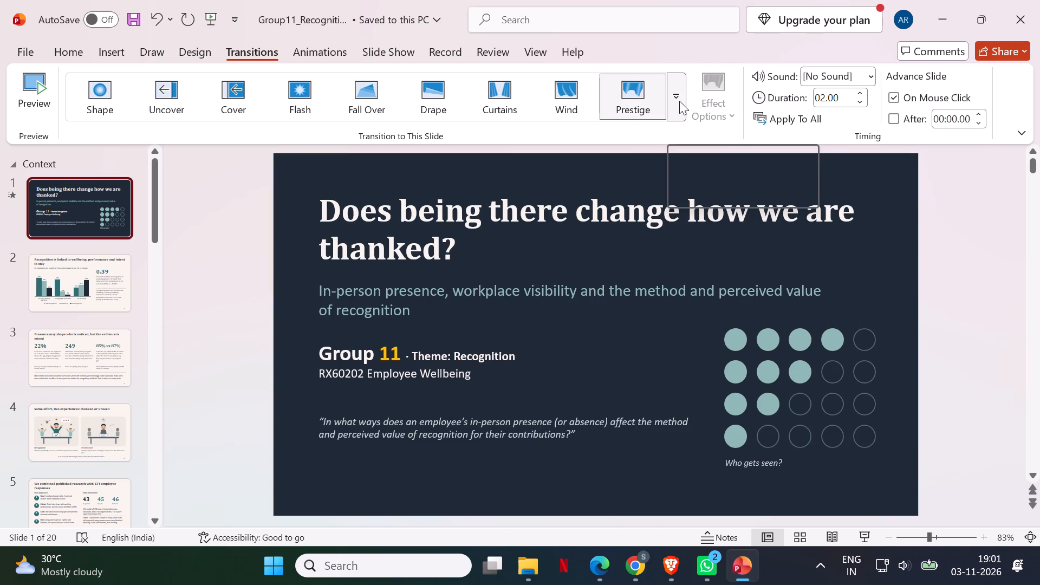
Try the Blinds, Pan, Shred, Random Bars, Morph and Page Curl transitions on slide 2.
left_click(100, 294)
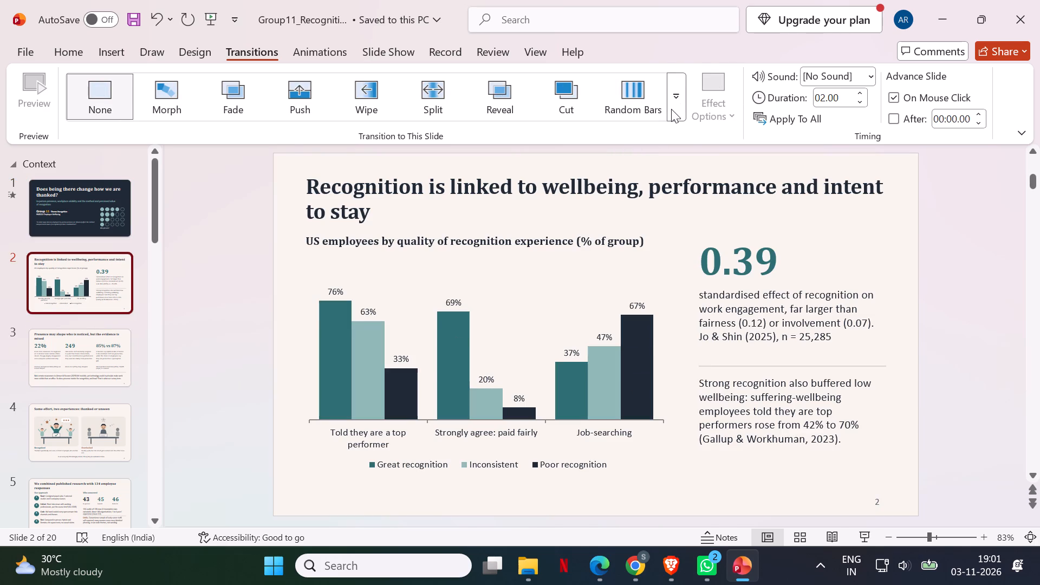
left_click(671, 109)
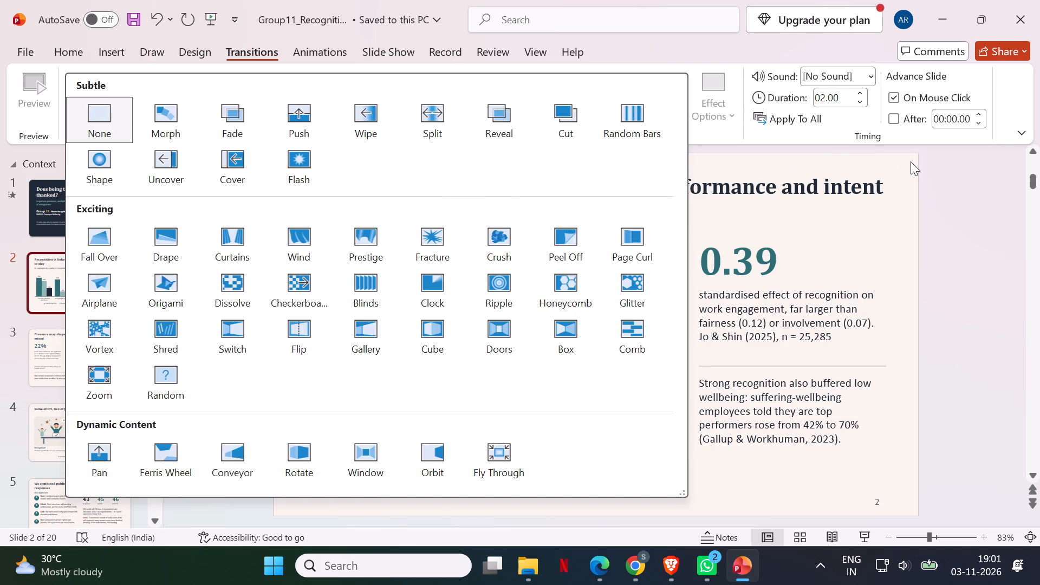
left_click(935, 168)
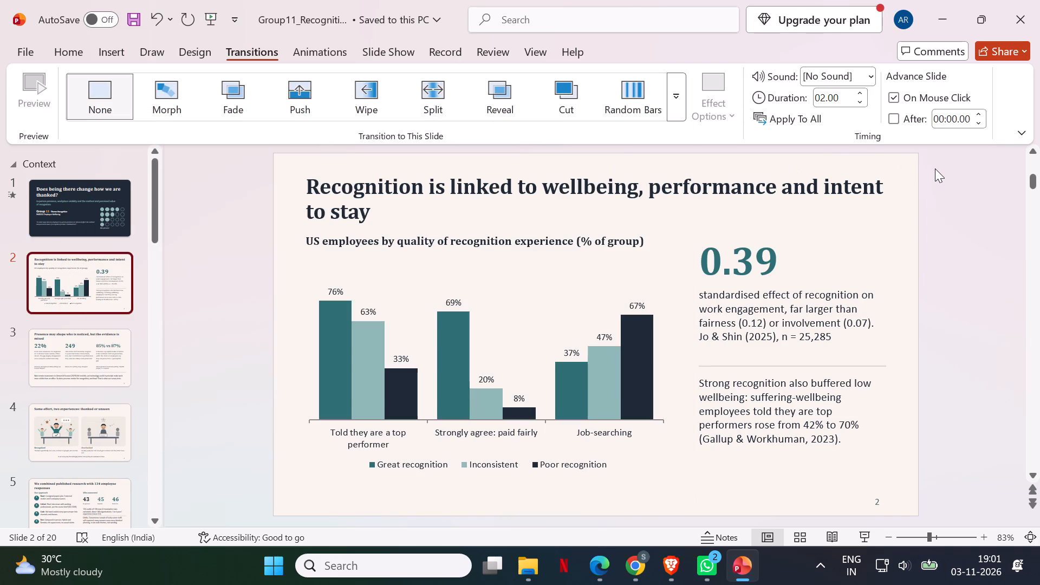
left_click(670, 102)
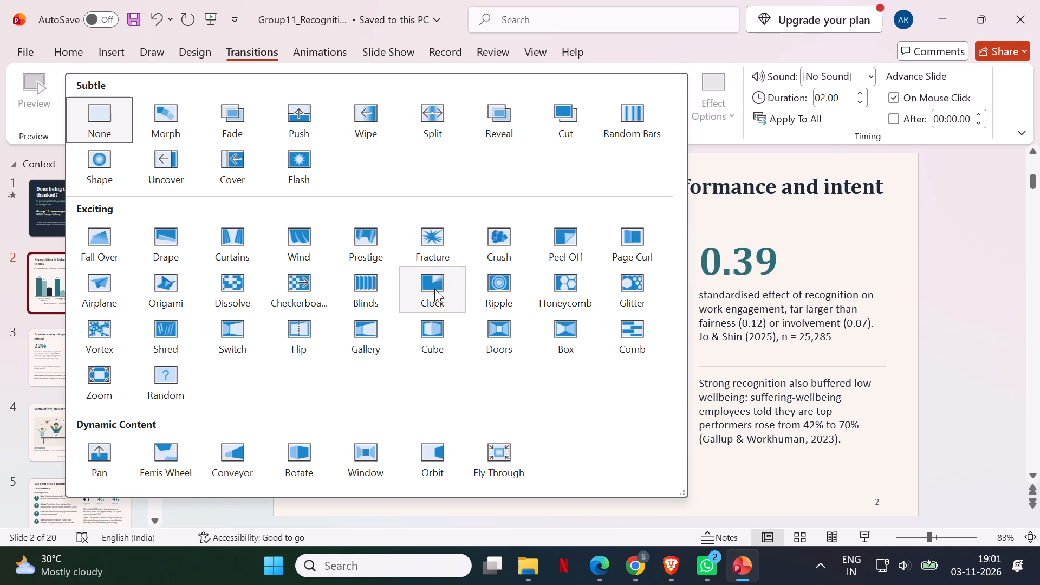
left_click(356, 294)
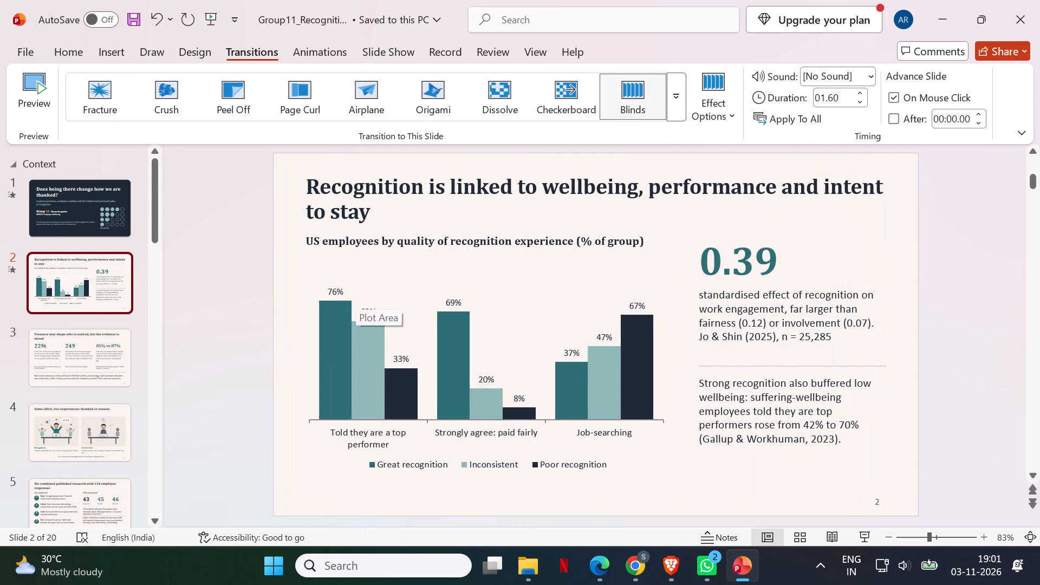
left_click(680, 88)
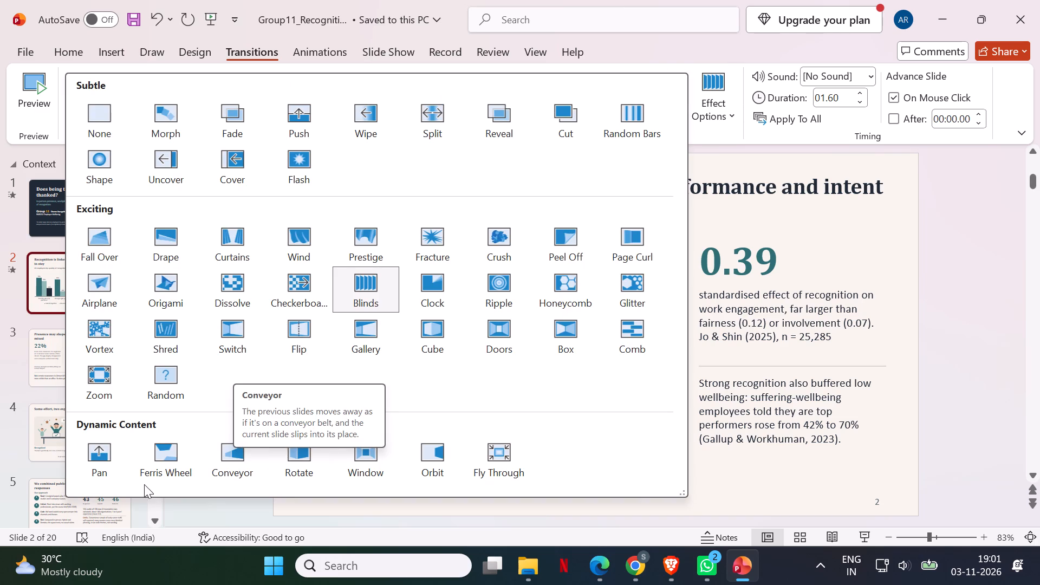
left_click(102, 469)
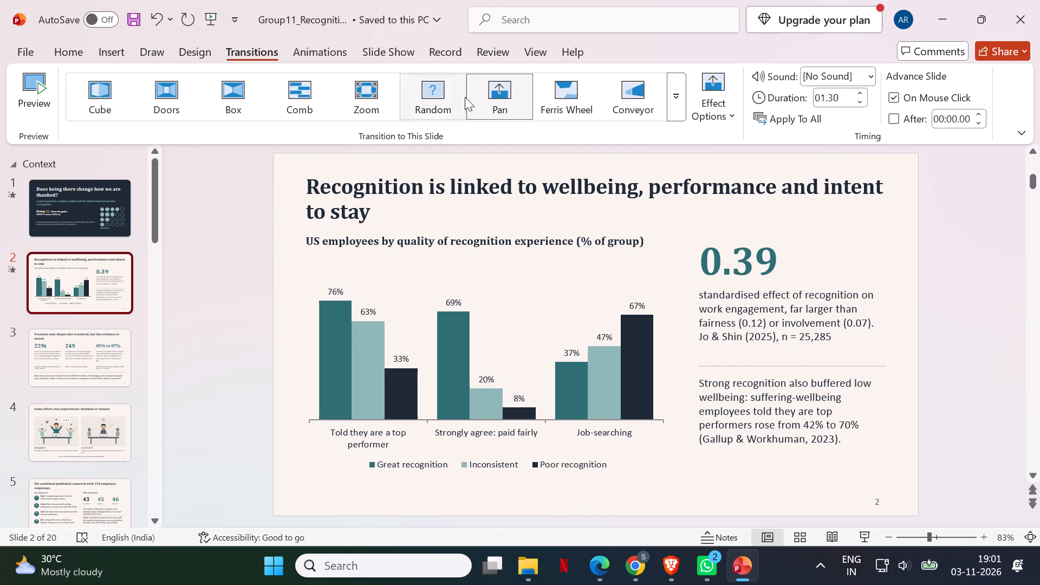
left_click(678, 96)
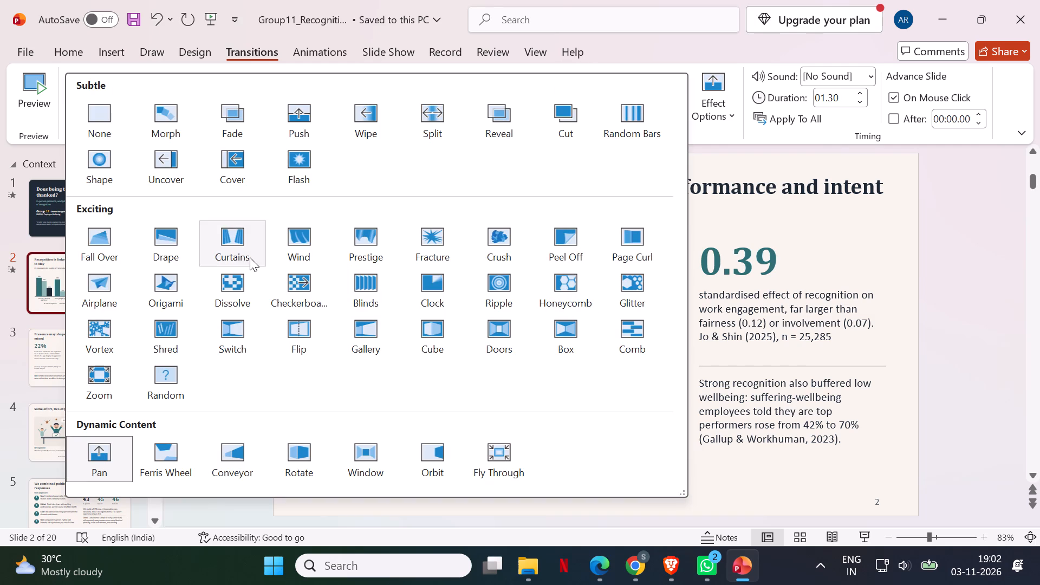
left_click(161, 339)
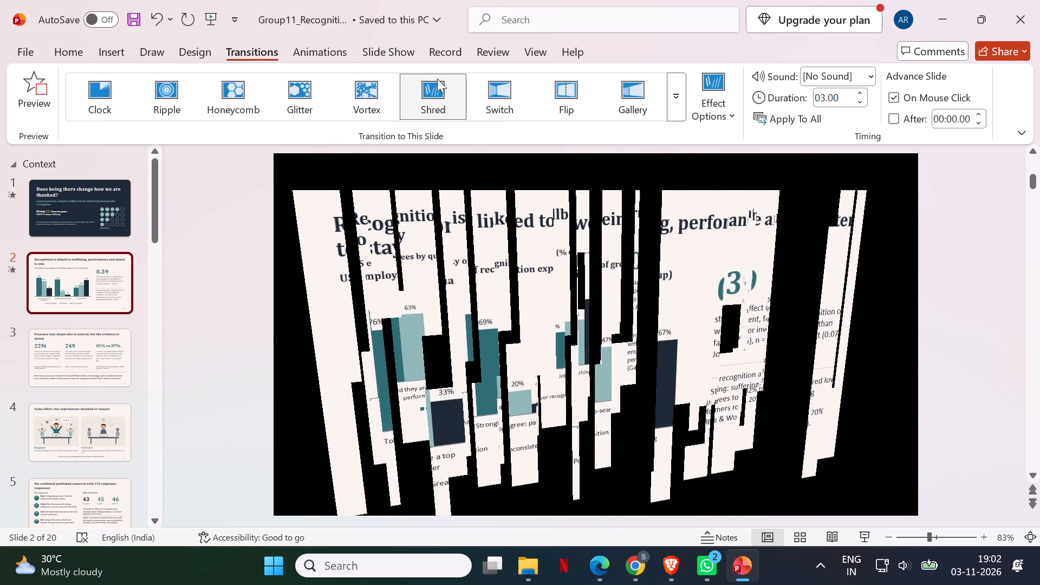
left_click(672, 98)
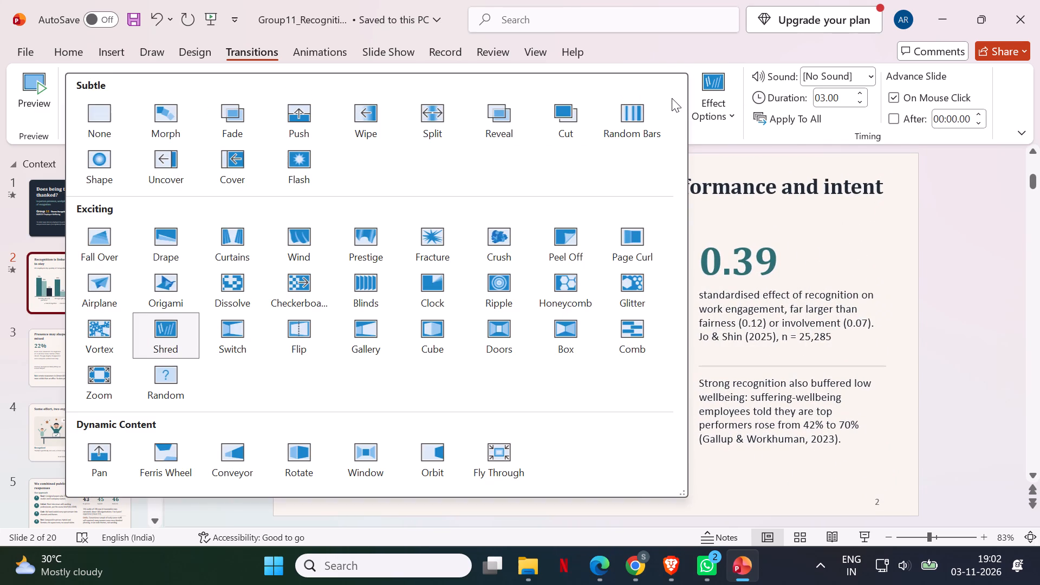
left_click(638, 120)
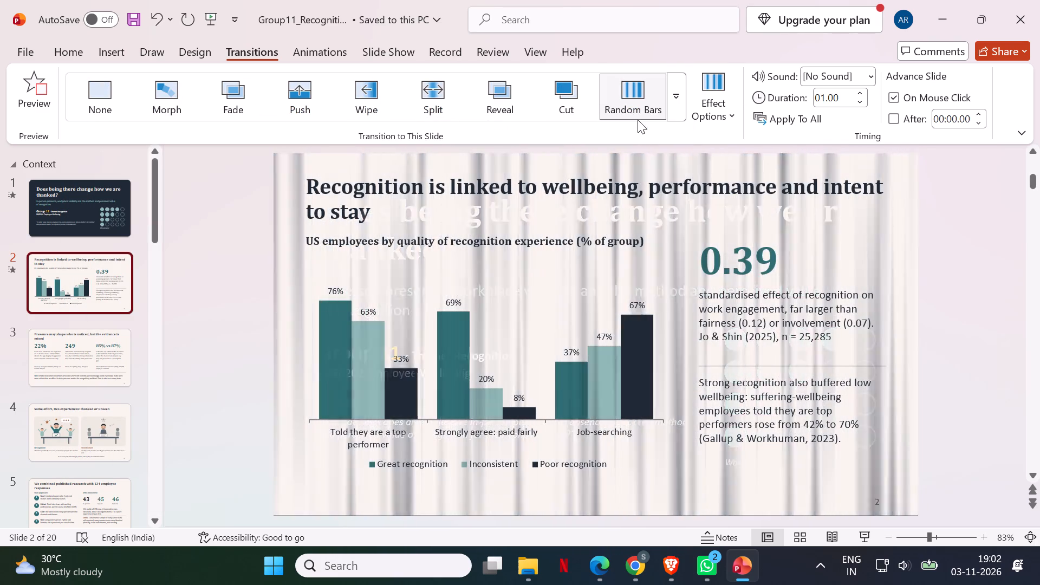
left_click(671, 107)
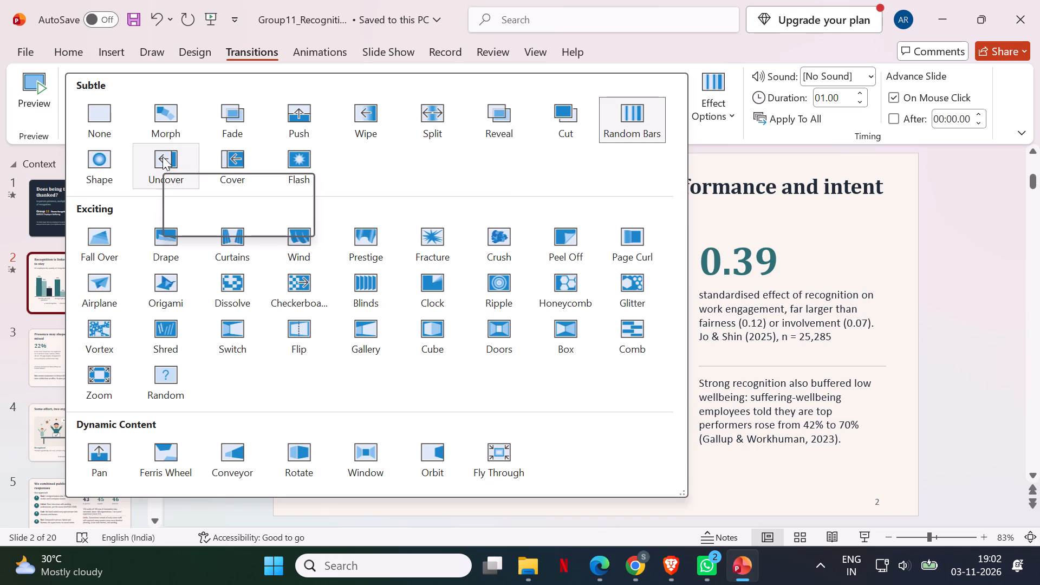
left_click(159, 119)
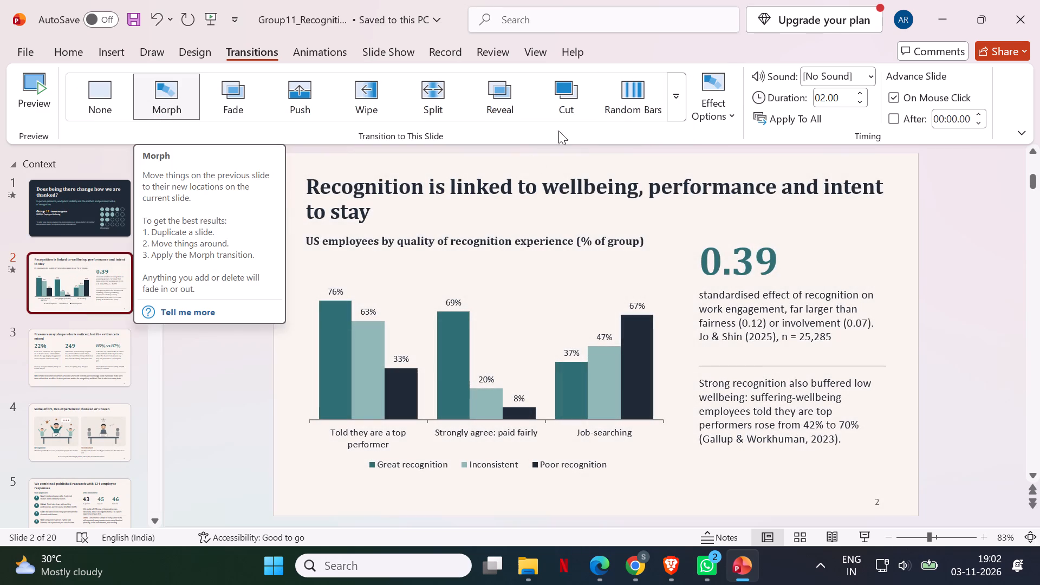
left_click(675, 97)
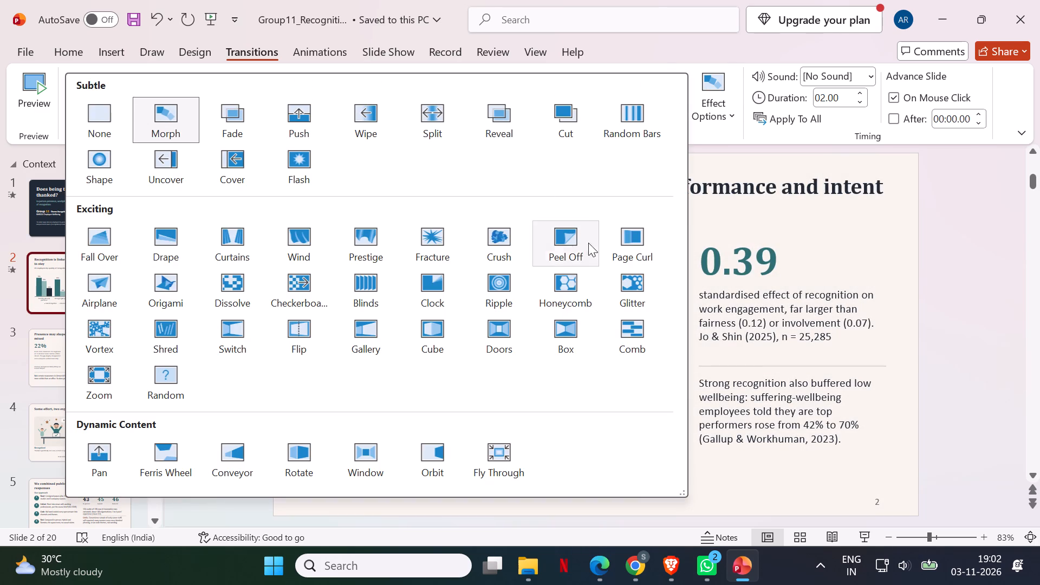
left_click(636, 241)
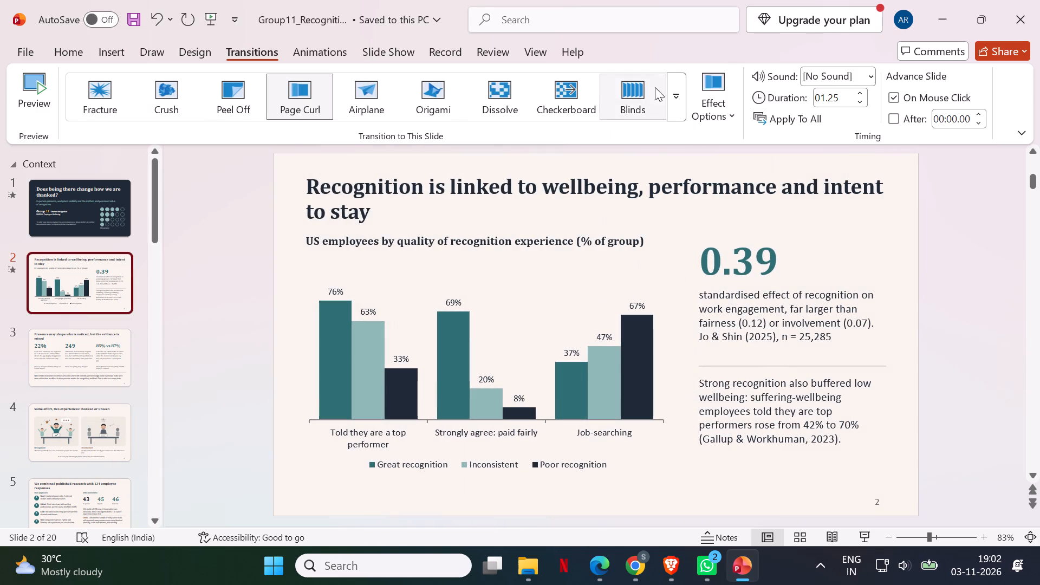
Apply the Comb transition to slide 2.
left_click(674, 98)
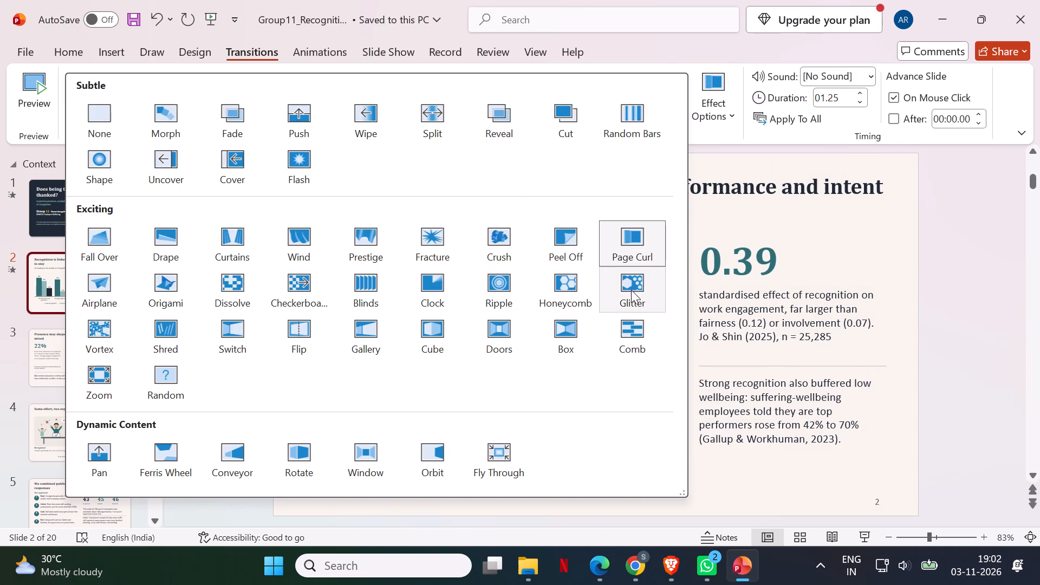
left_click(617, 329)
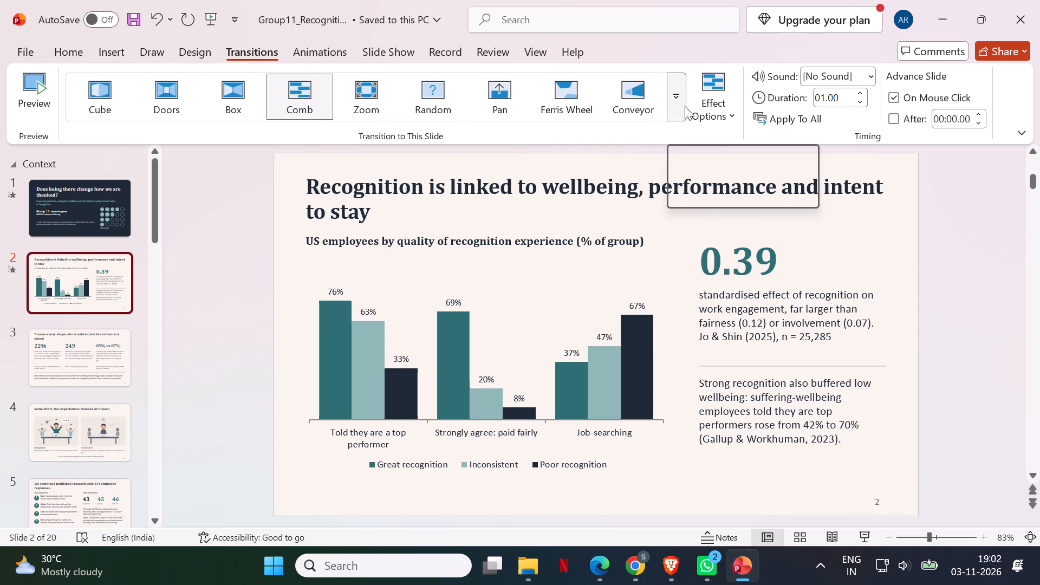
Play the slide show from slide 1 through slide 2 to check their transitions, and exit the show.
key("Up")
key("Down")
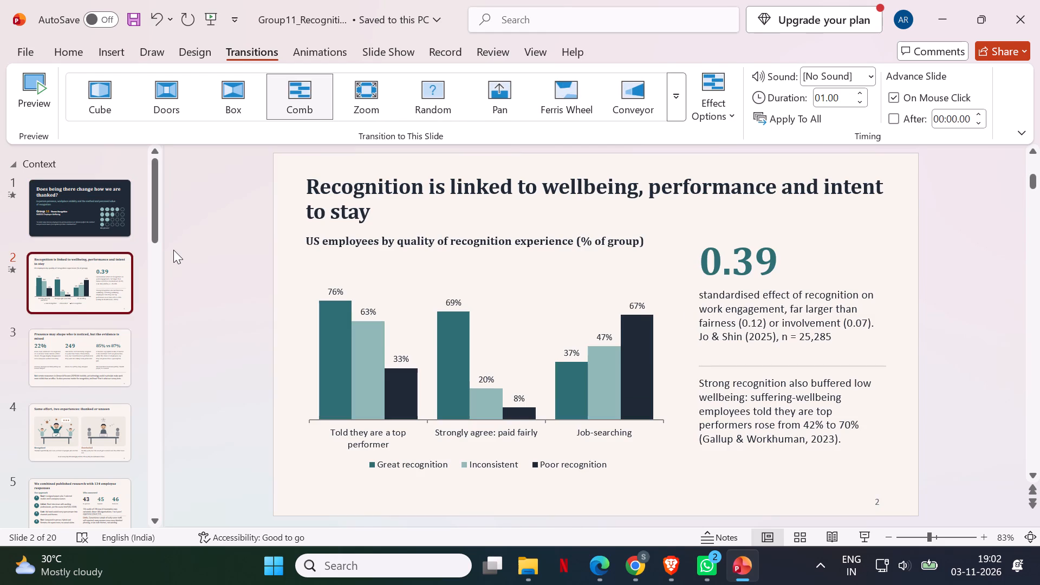
key("Up")
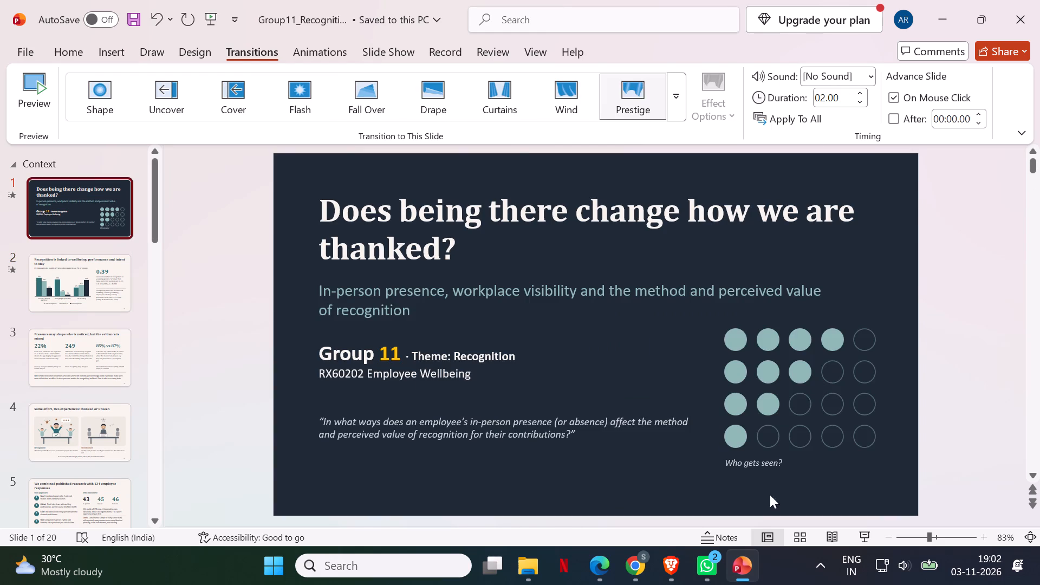
left_click(864, 534)
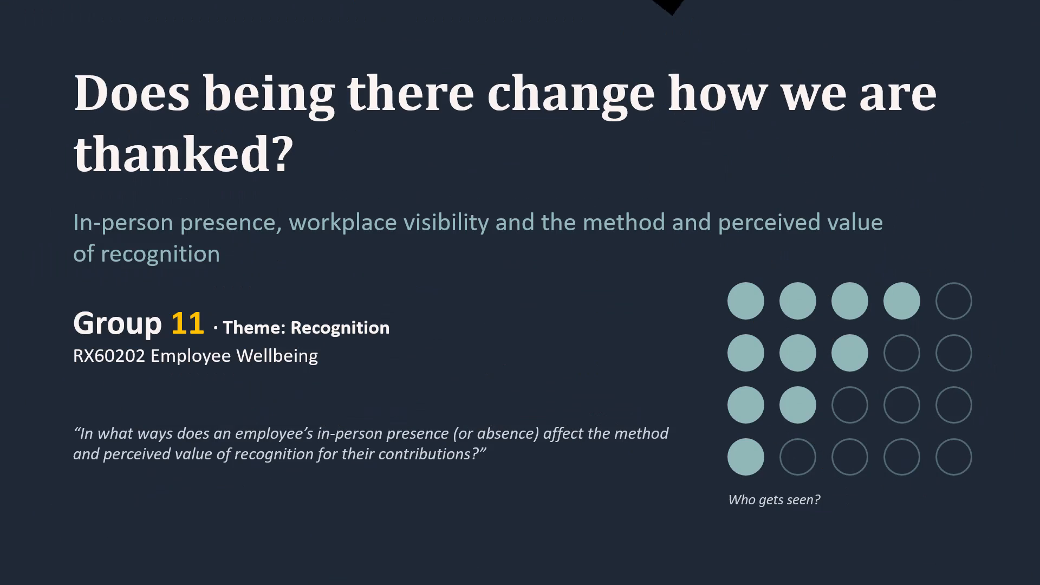
key("Down")
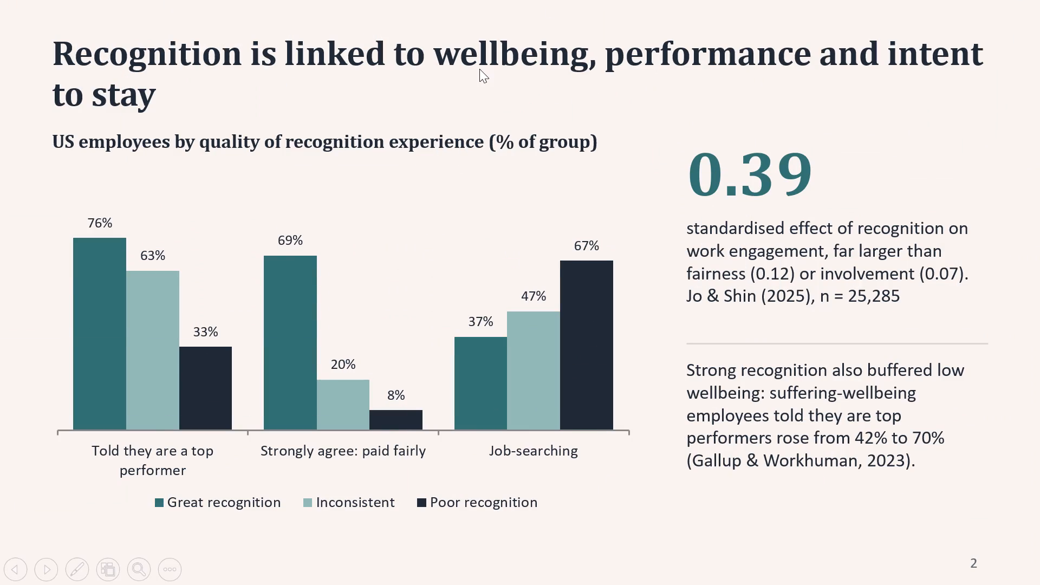
key("Escape")
Apply the Pan transition to slide 3.
key("Down")
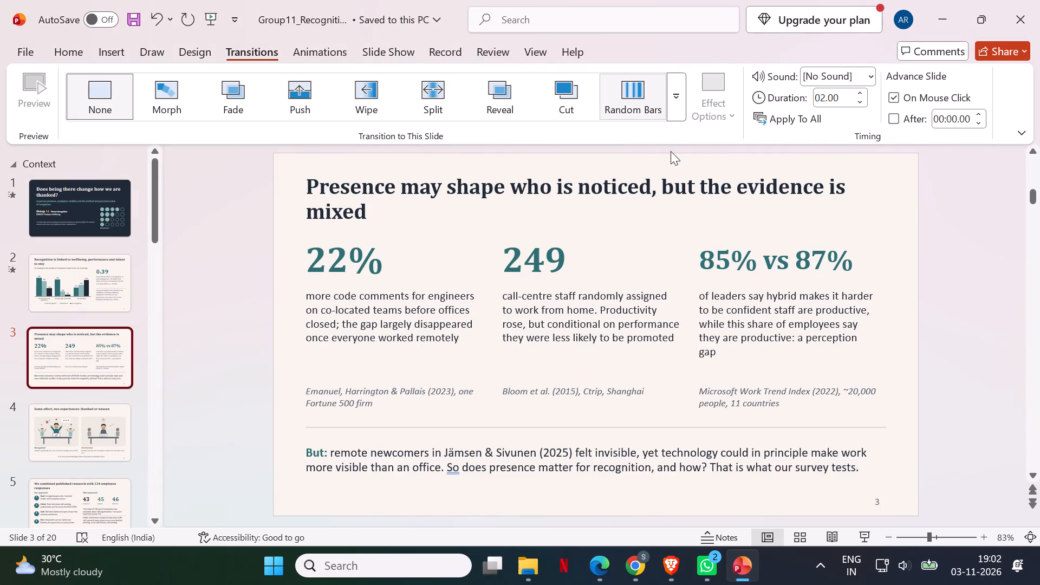
left_click(681, 94)
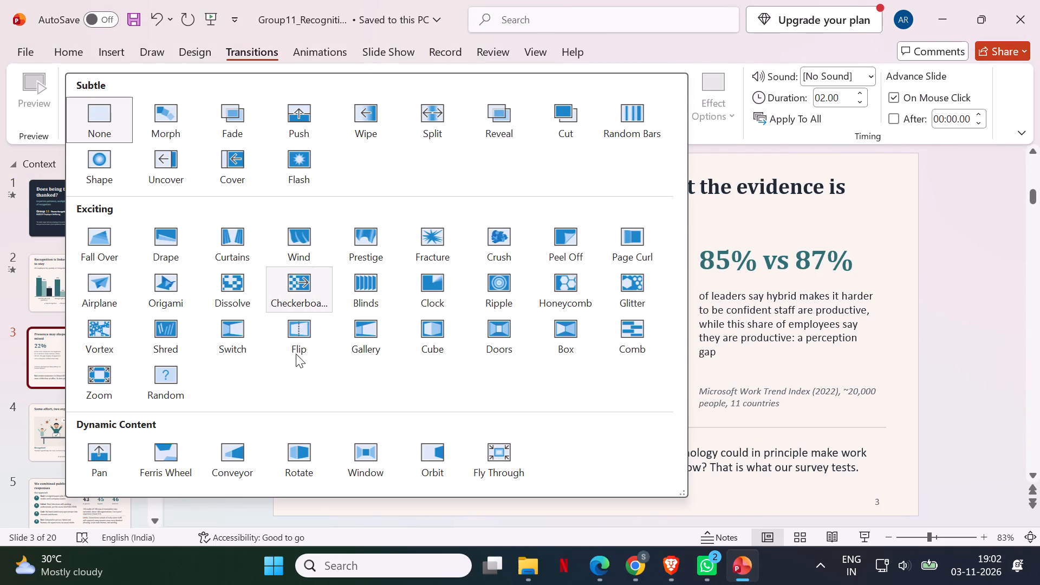
left_click(102, 454)
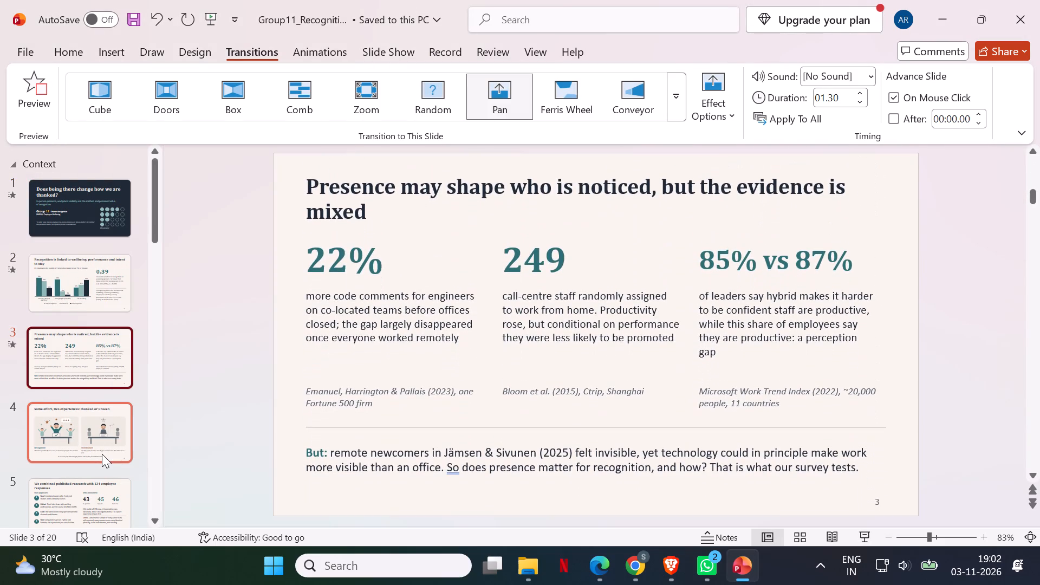
Apply the Push transition to slide 4.
key("Down")
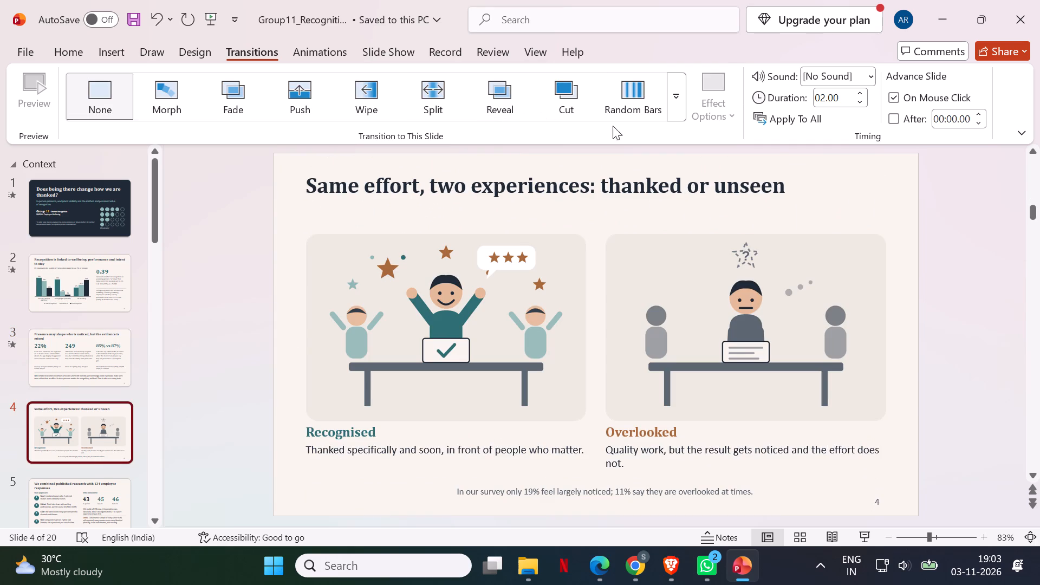
left_click(303, 92)
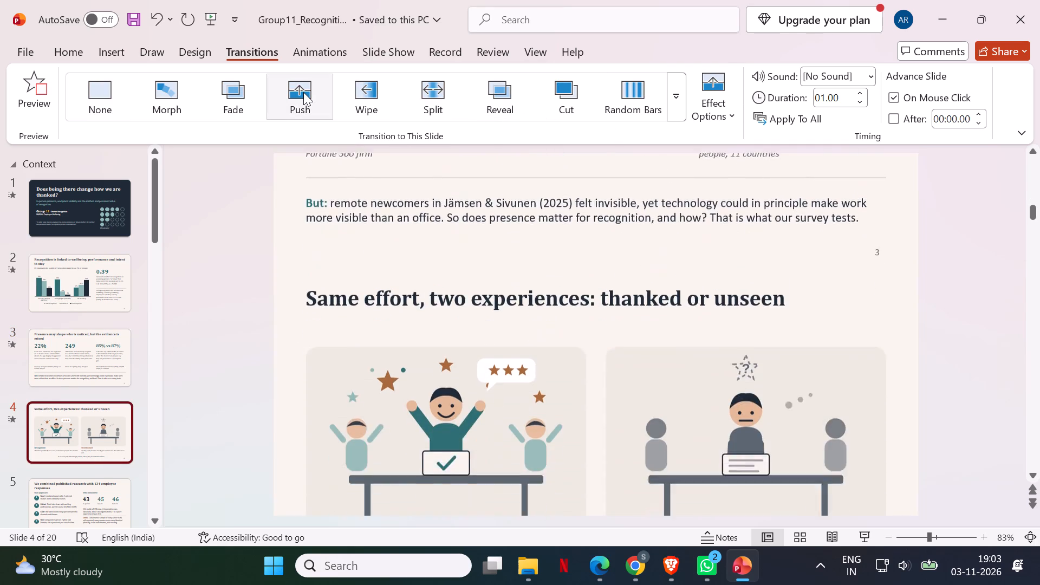
Play the slide show from slide 2 through slide 5 to check their transitions, and exit the show.
key("Up")
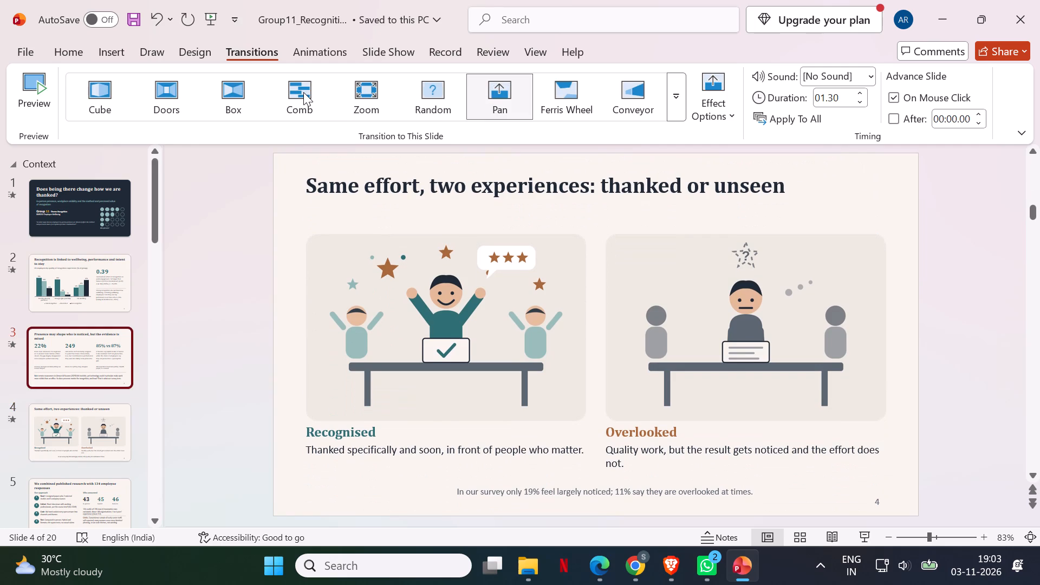
key("Up")
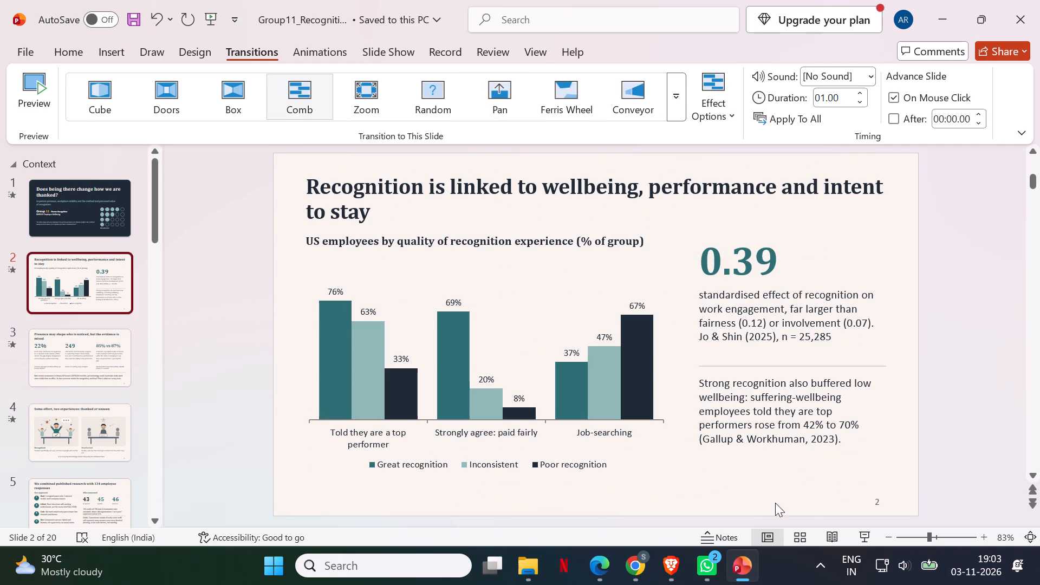
left_click(858, 532)
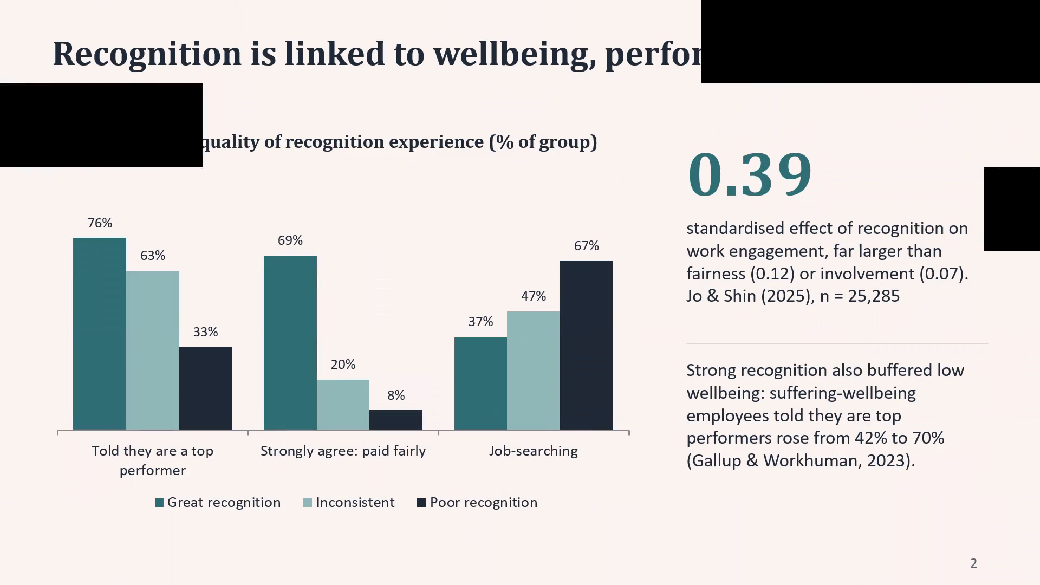
key("Down")
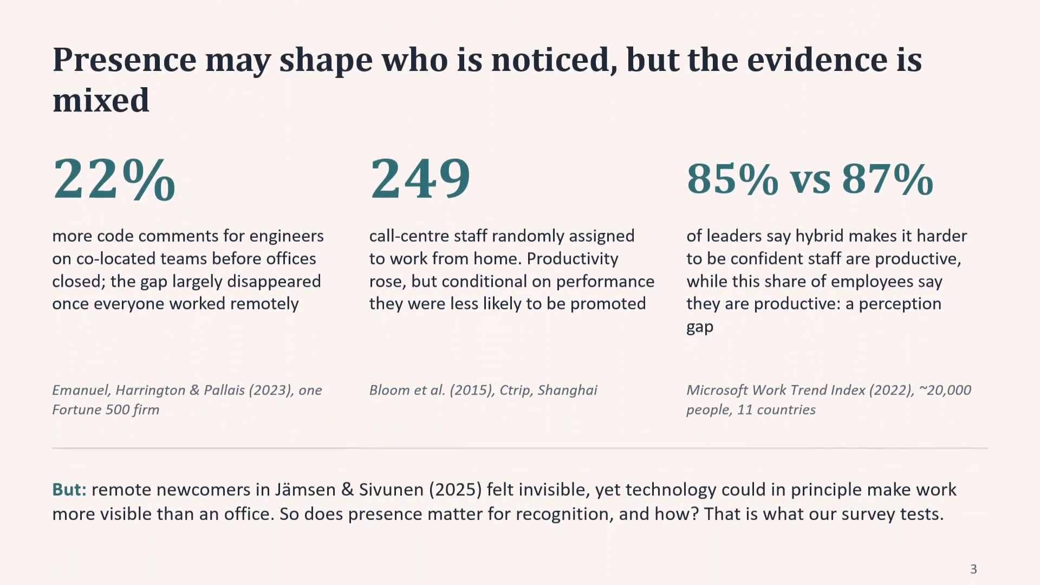
key("Down")
key("Down")
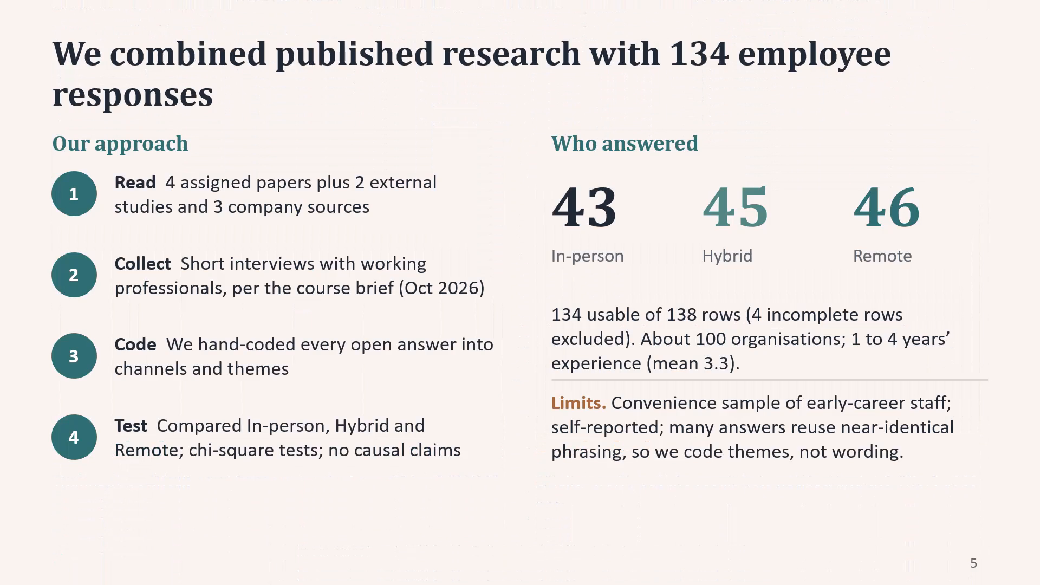
key("Escape")
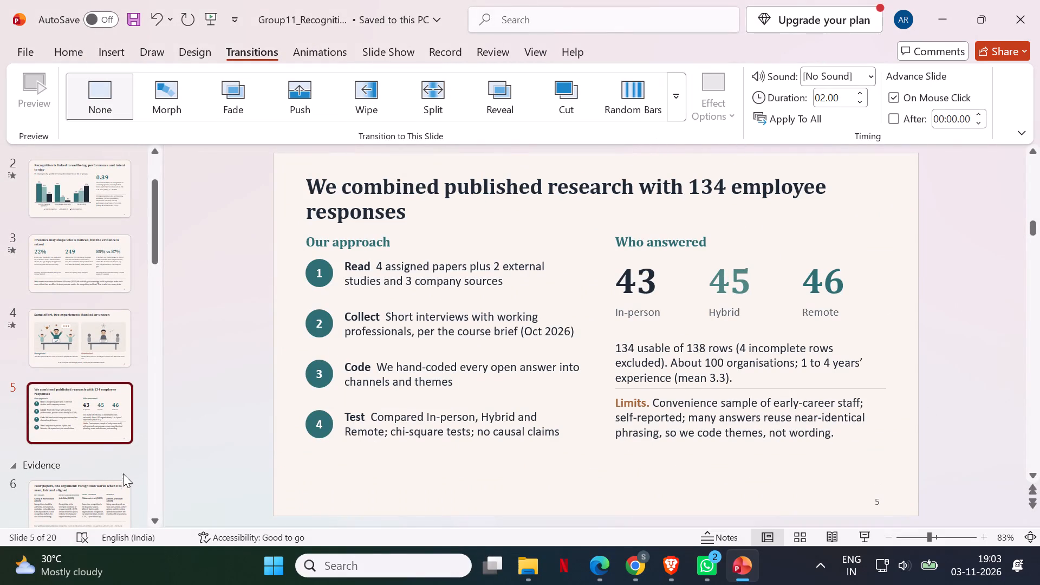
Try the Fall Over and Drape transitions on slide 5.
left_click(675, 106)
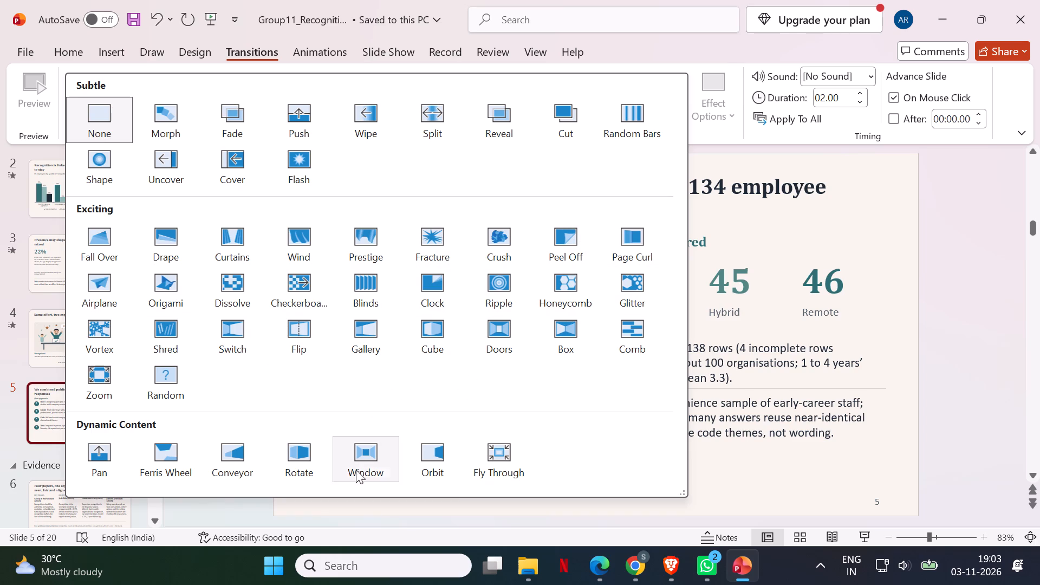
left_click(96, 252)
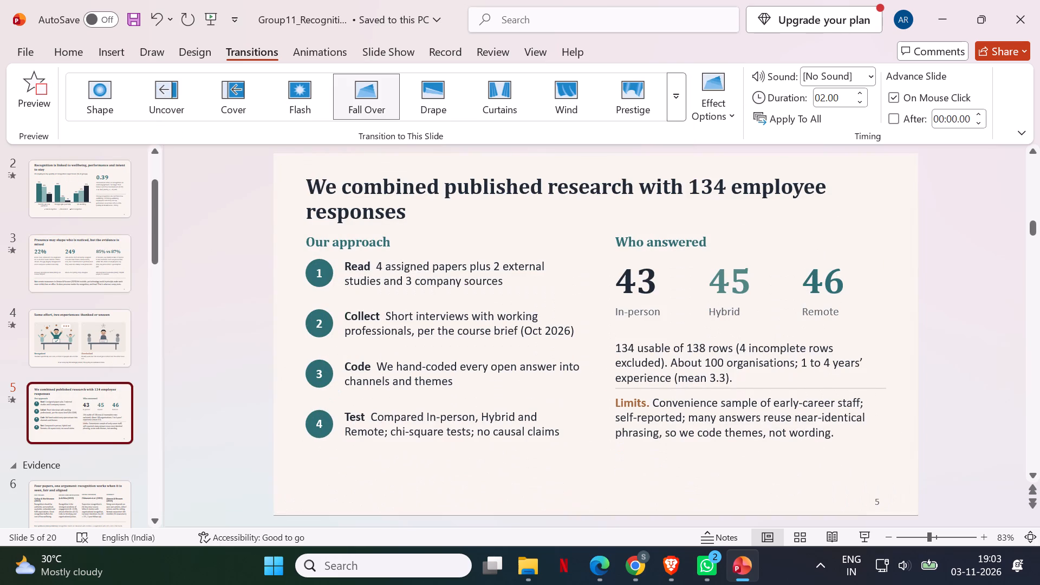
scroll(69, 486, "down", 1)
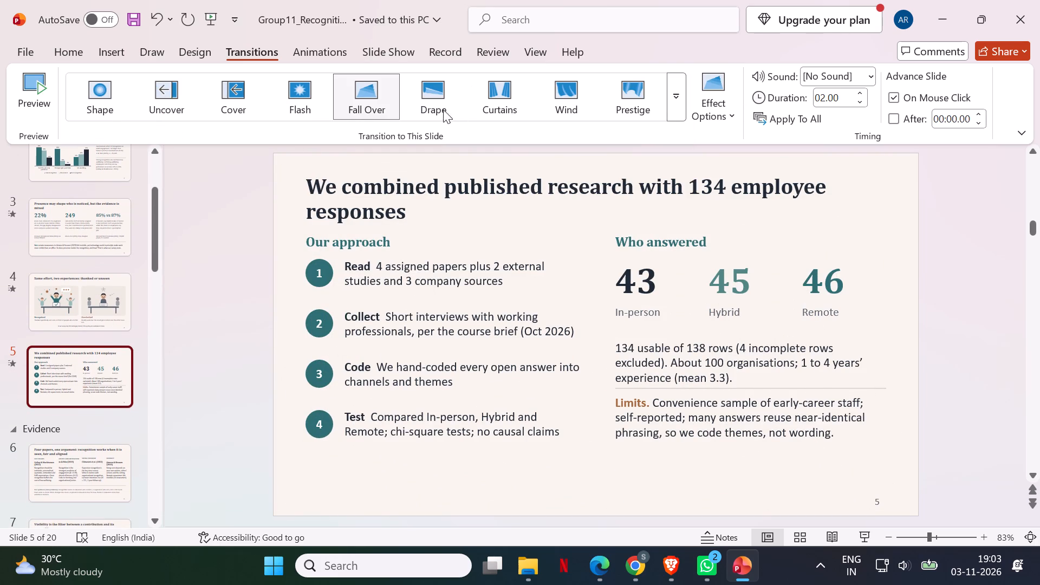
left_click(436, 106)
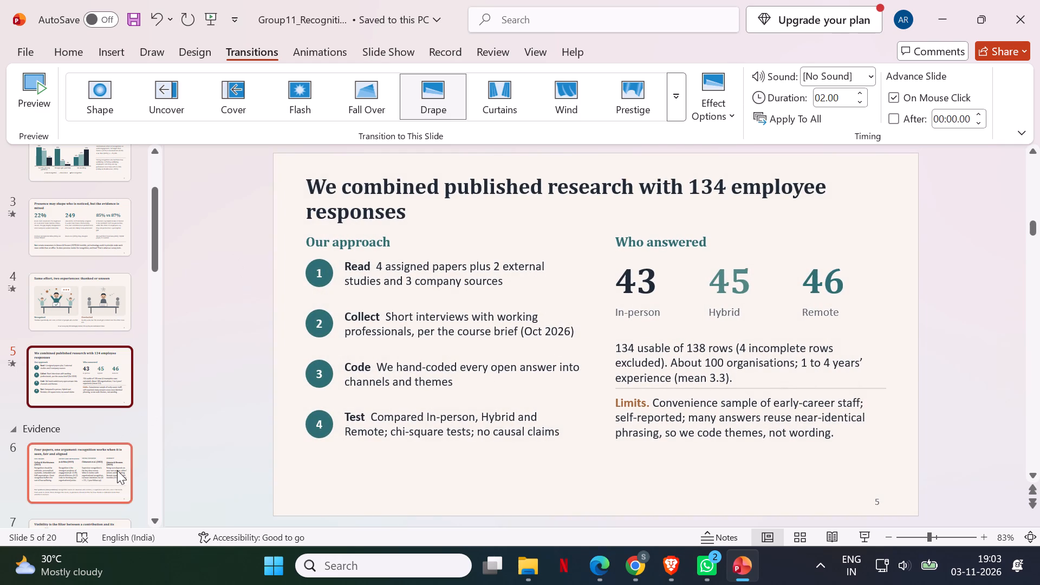
Play the slide show from slide 1 through slide 7, step back to slide 4, and exit the show.
scroll(113, 305, "up", 2)
left_click(83, 229)
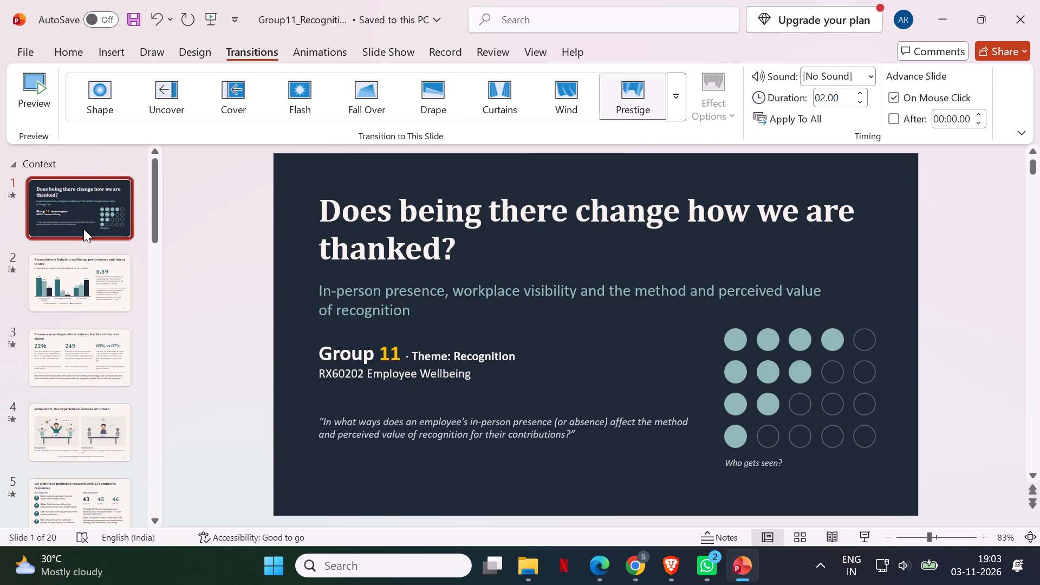
left_click(872, 538)
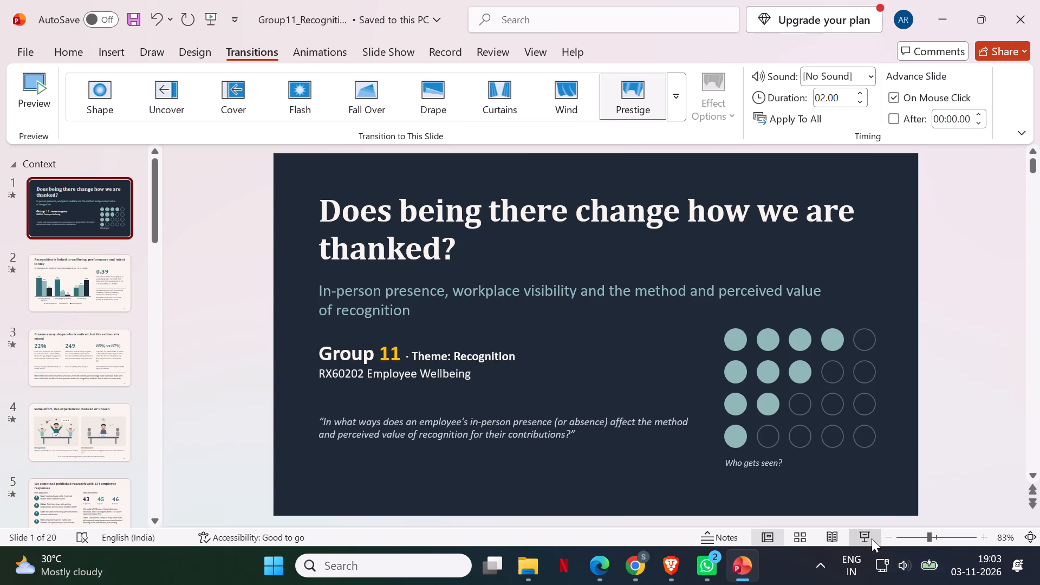
key("Down")
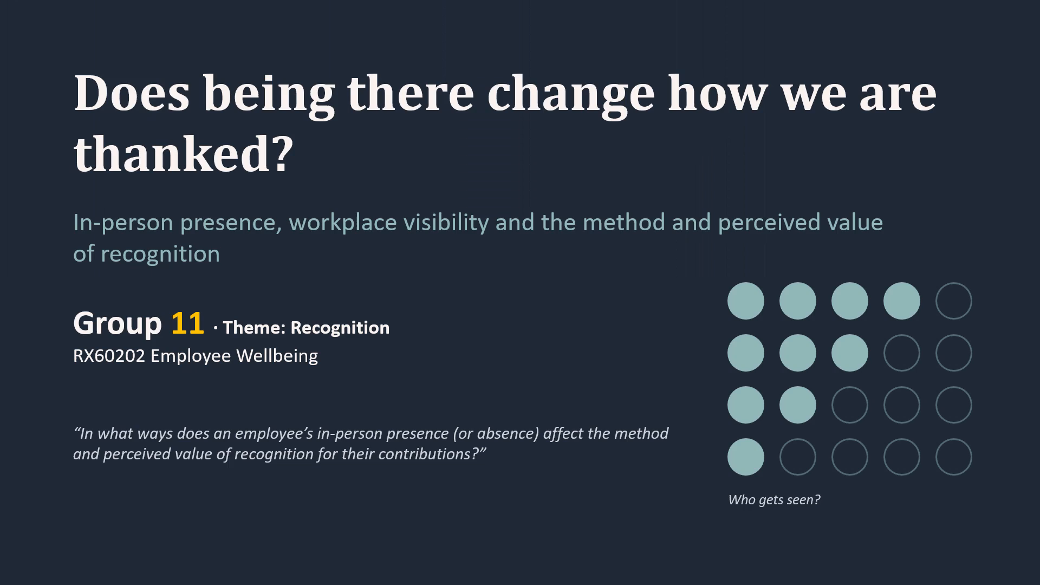
key("Up")
key("Down")
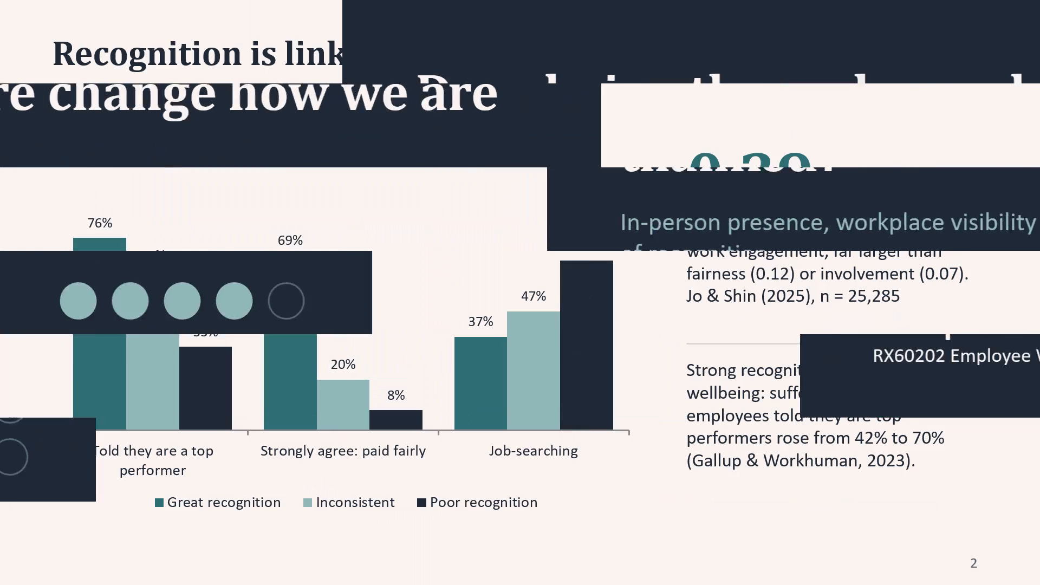
key("Down")
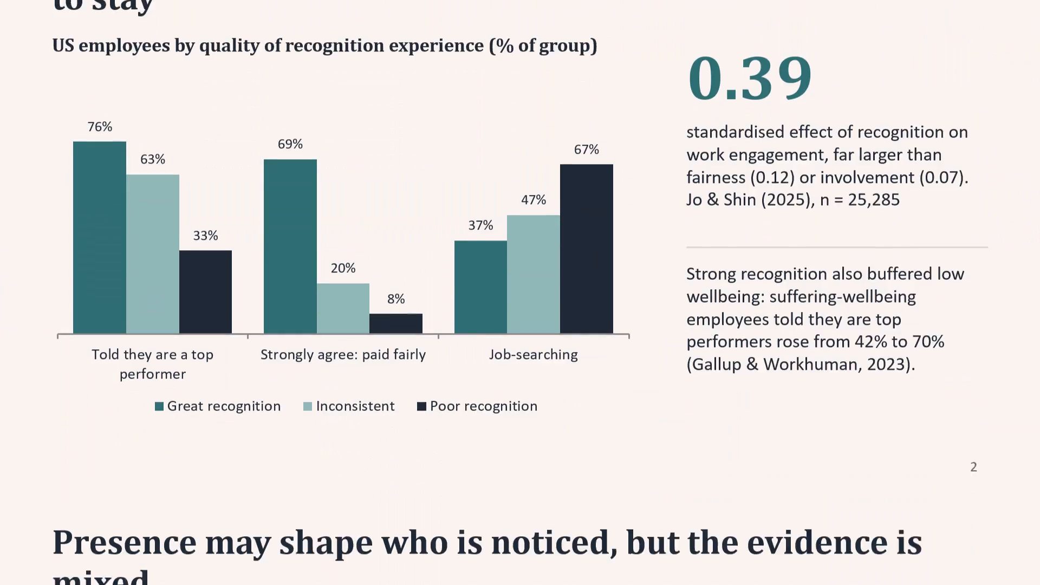
key("Down")
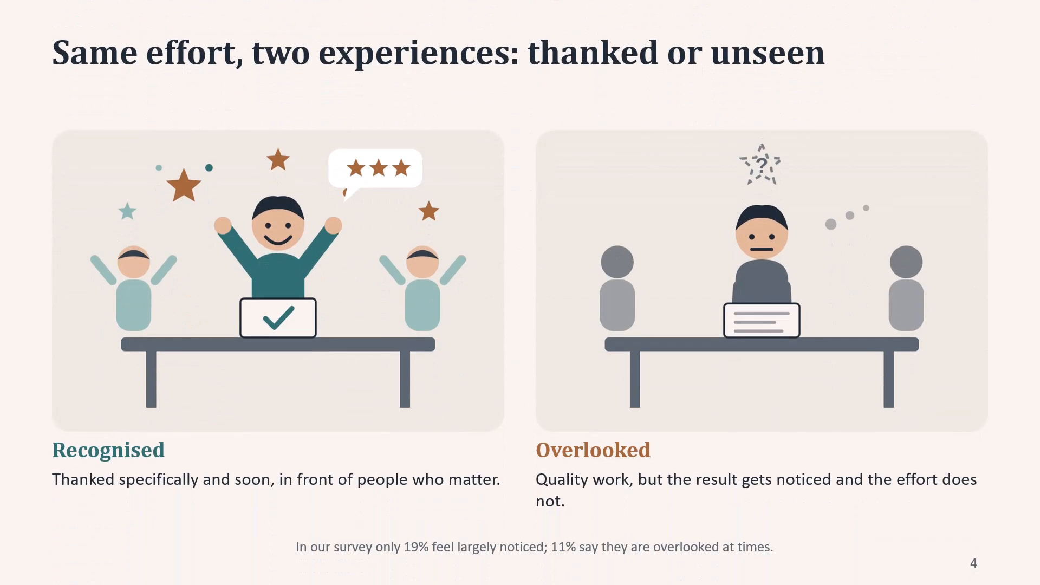
key("Down")
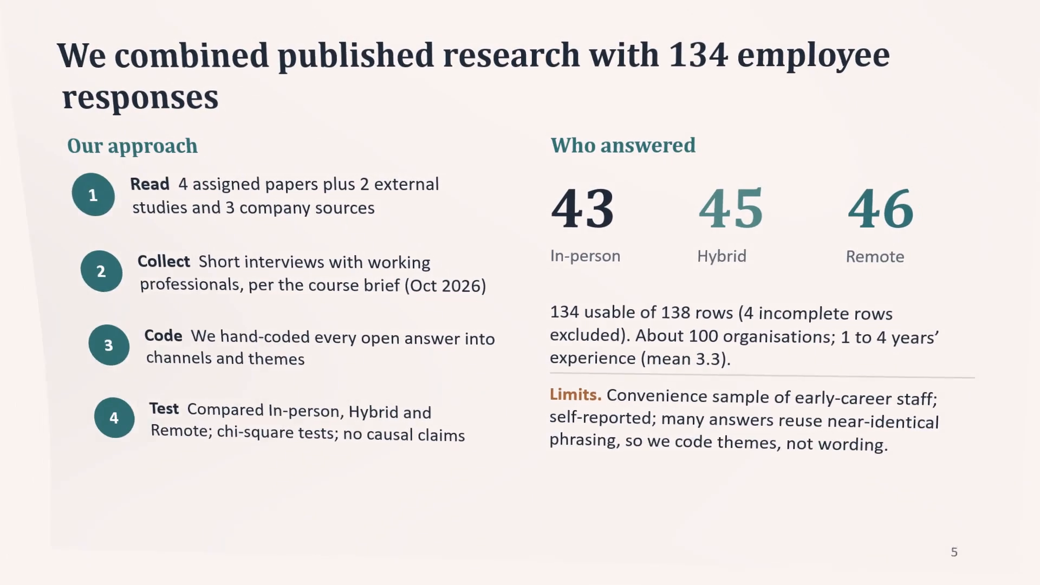
key("Down")
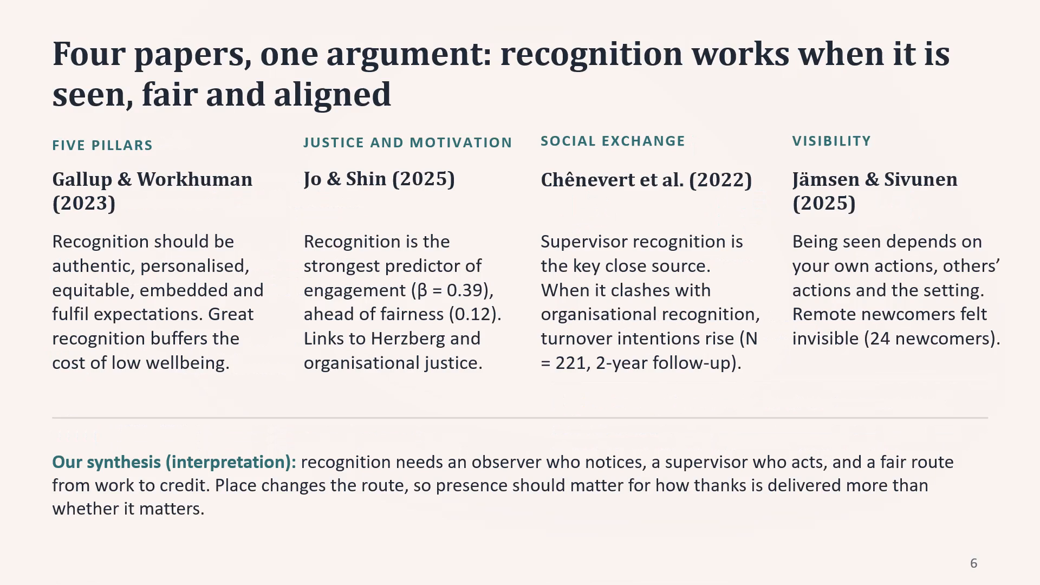
key("Down")
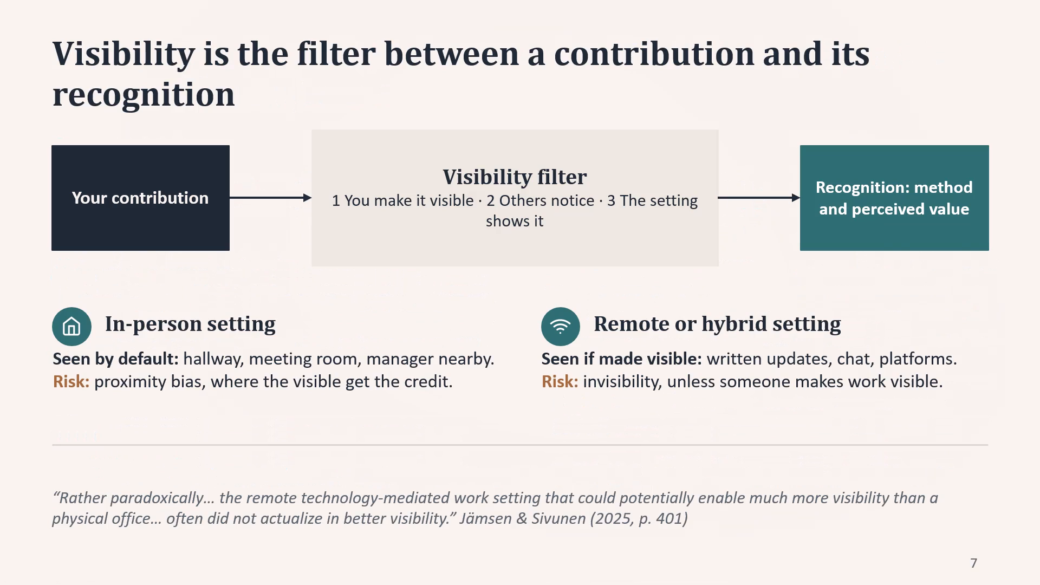
key("Up")
key("Up")
key("Up")
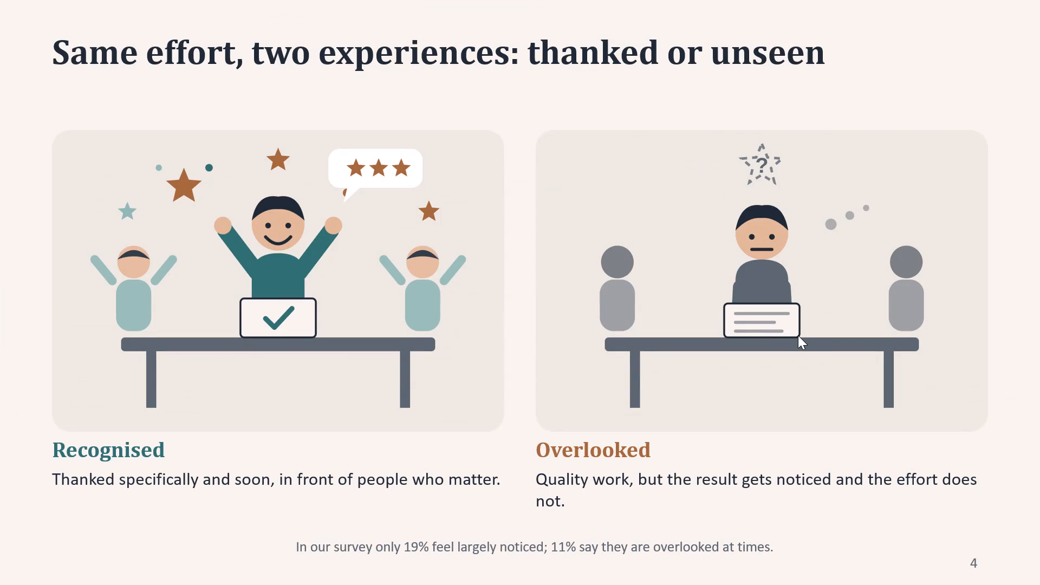
key("Escape")
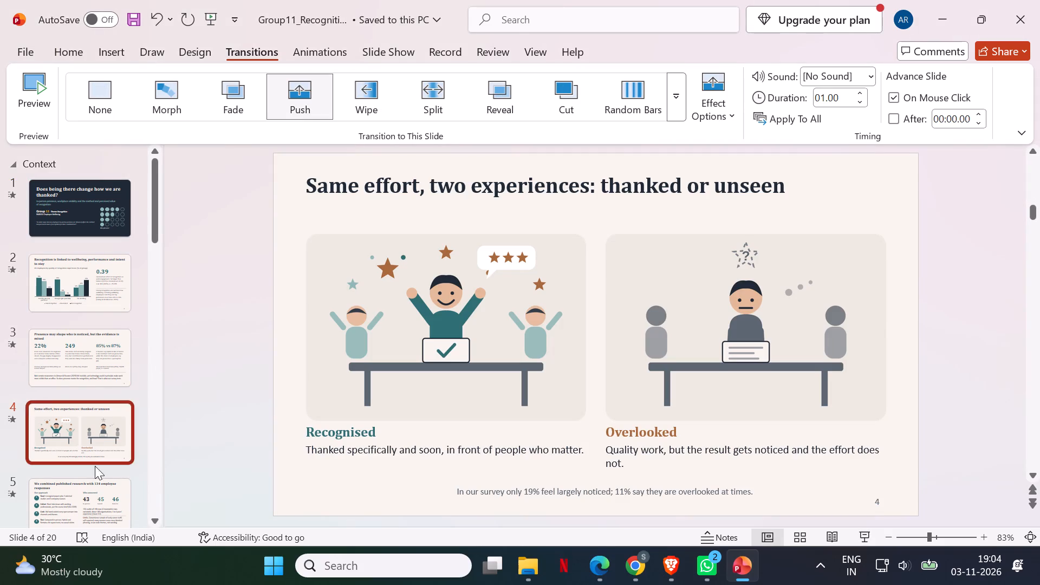
Apply the Pan transition to slide 5.
left_click(92, 503)
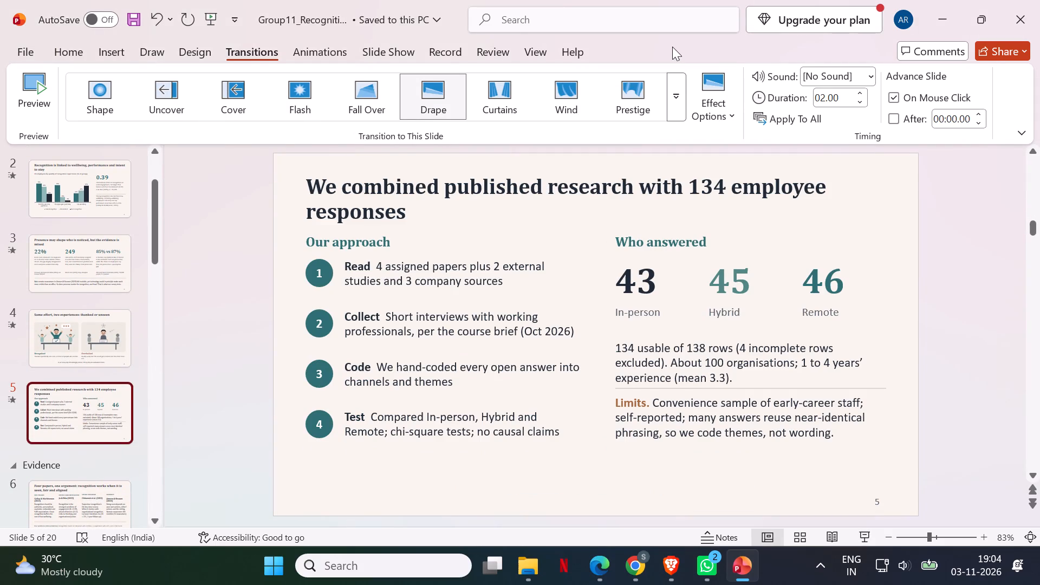
left_click(672, 90)
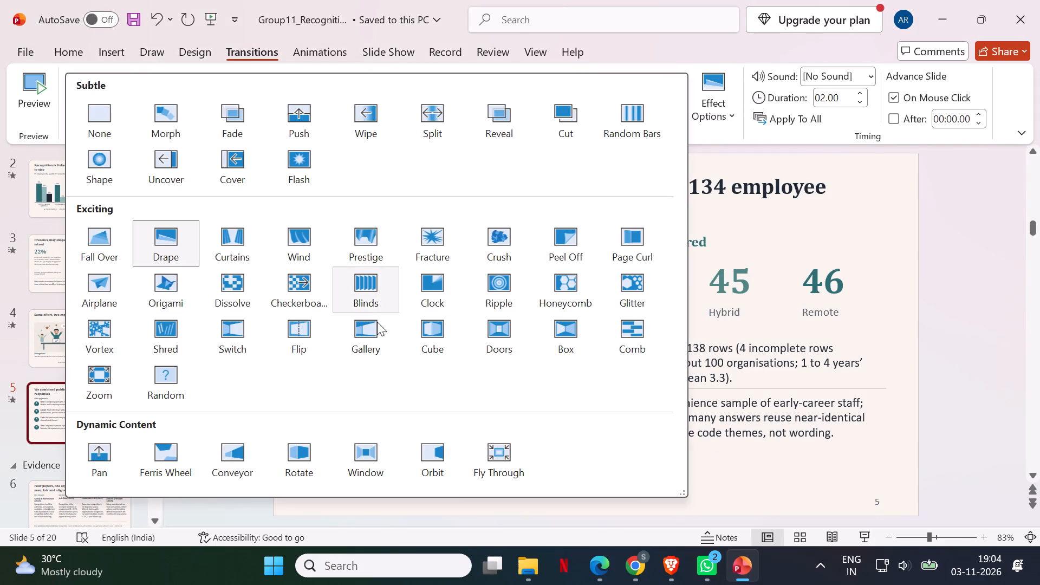
left_click(100, 461)
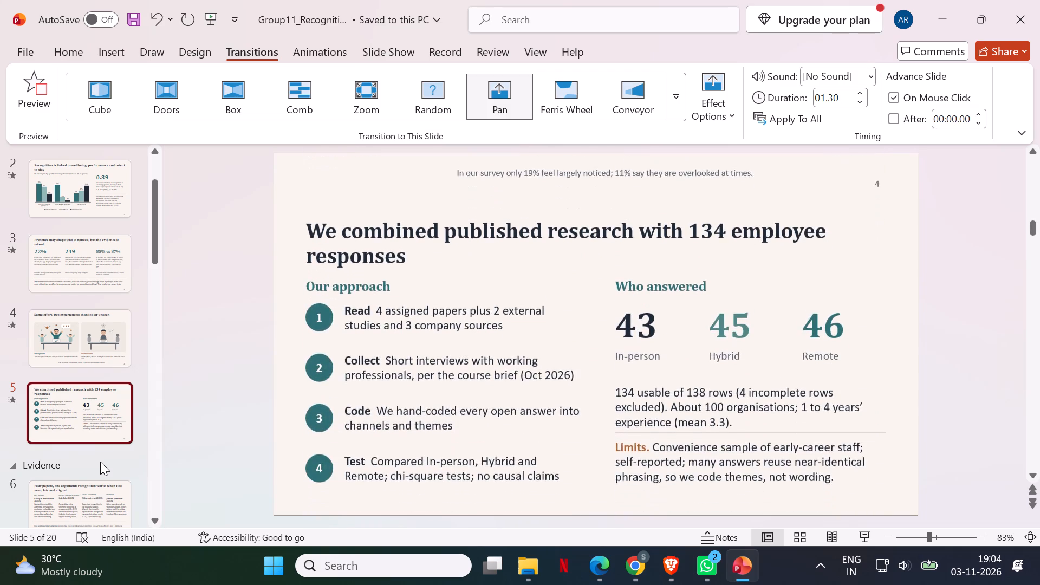
Apply the Pan transition to the whole Evidence section, slides 6 to 11.
key("Down")
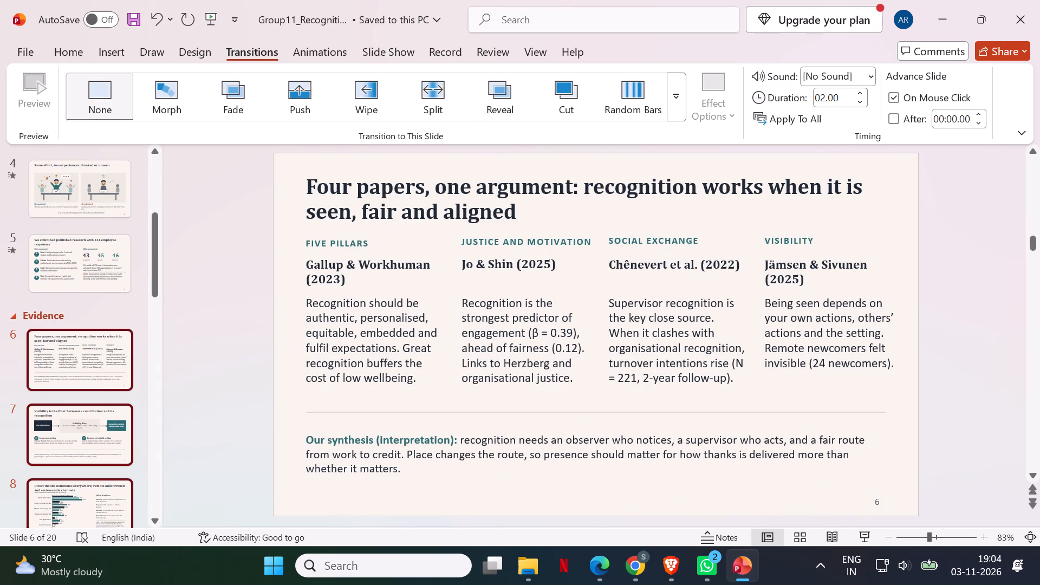
left_click(673, 100)
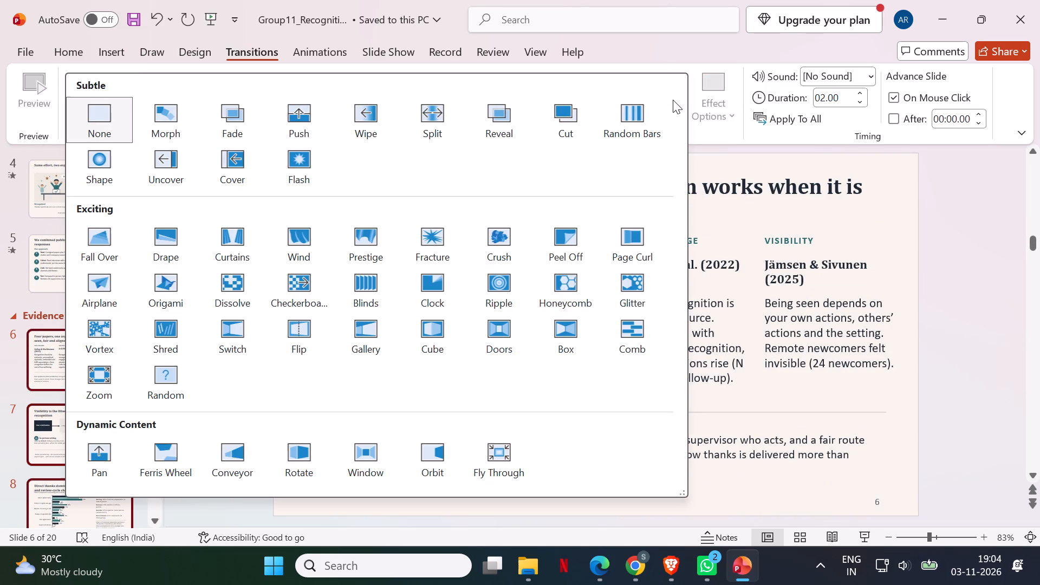
left_click(106, 462)
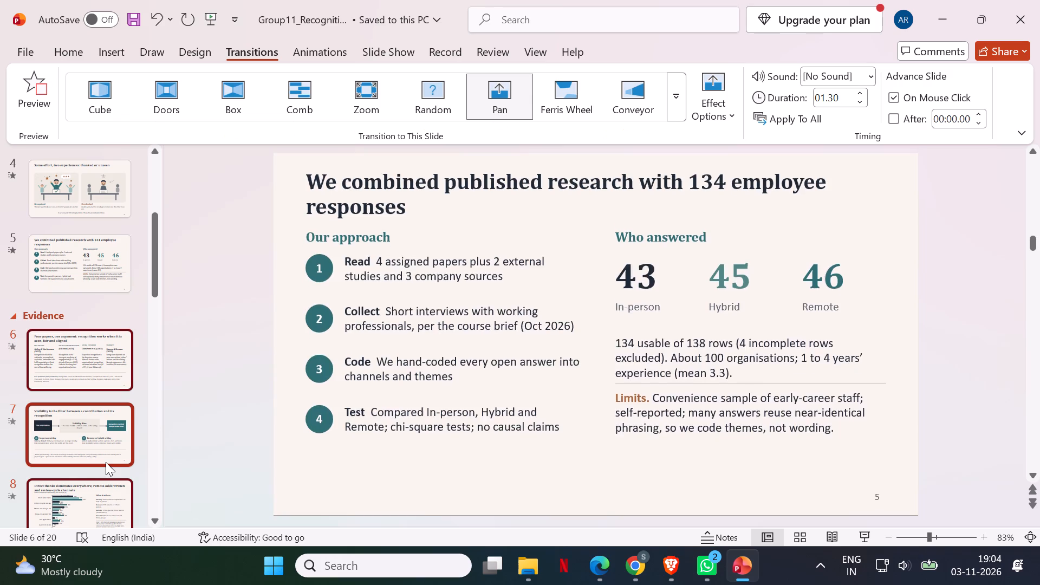
Look through the Evidence and Analysis slides, including slides 12 and 10, to check which have a transition.
scroll(115, 422, "down", 1)
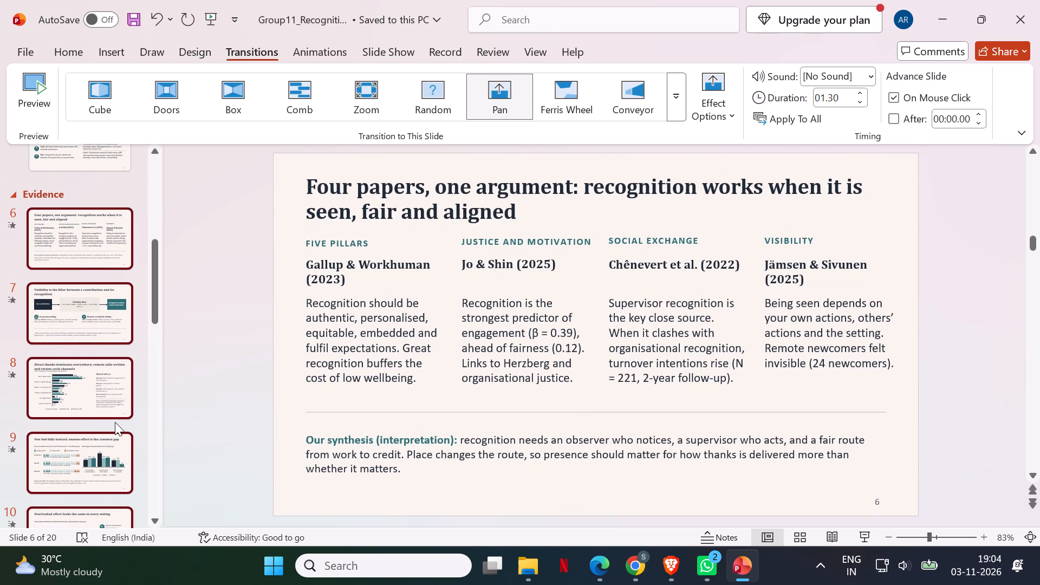
scroll(115, 422, "down", 5)
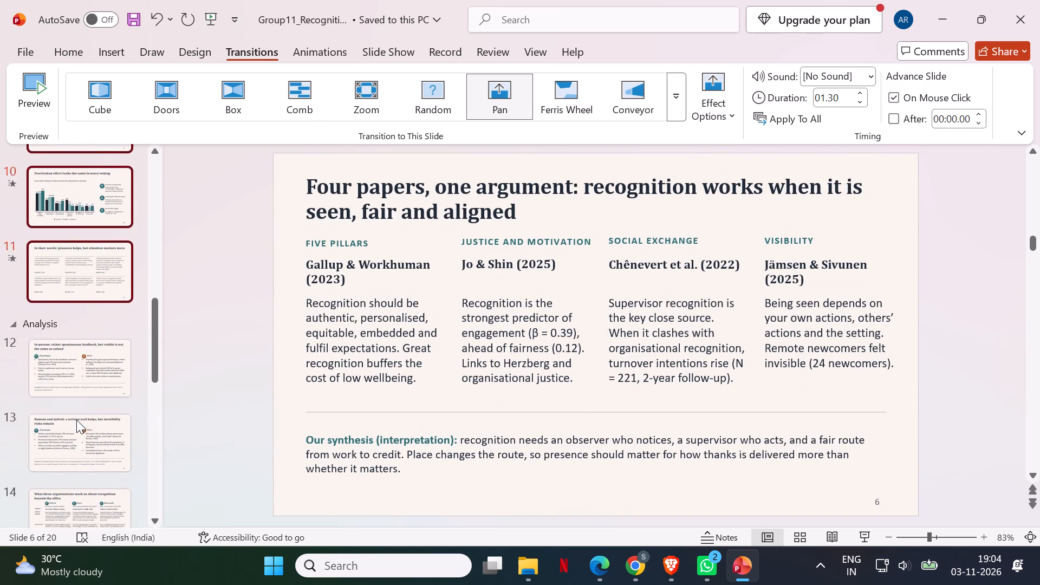
scroll(76, 420, "down", 1)
scroll(76, 420, "up", 2)
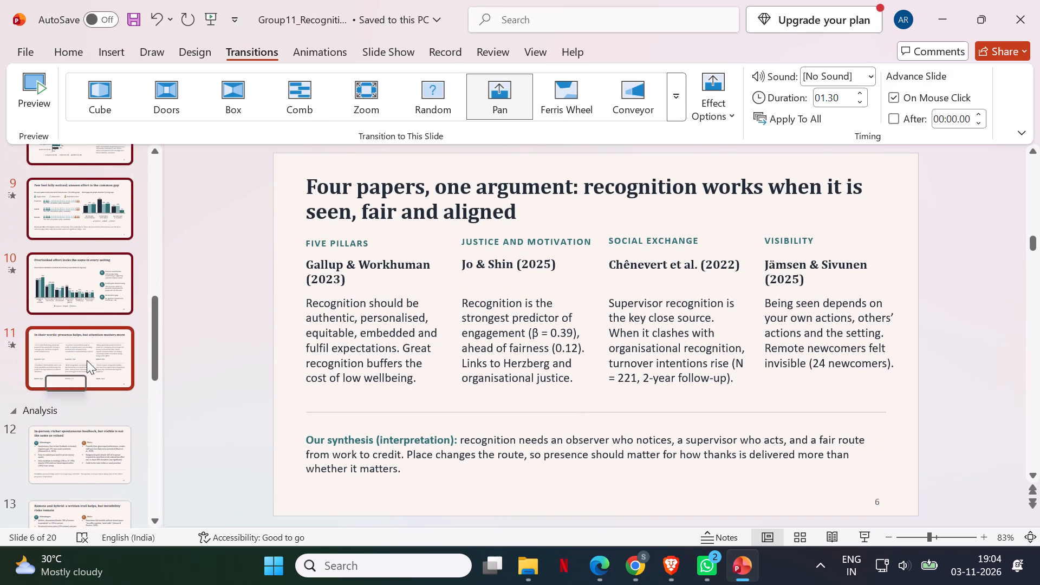
left_click(77, 452)
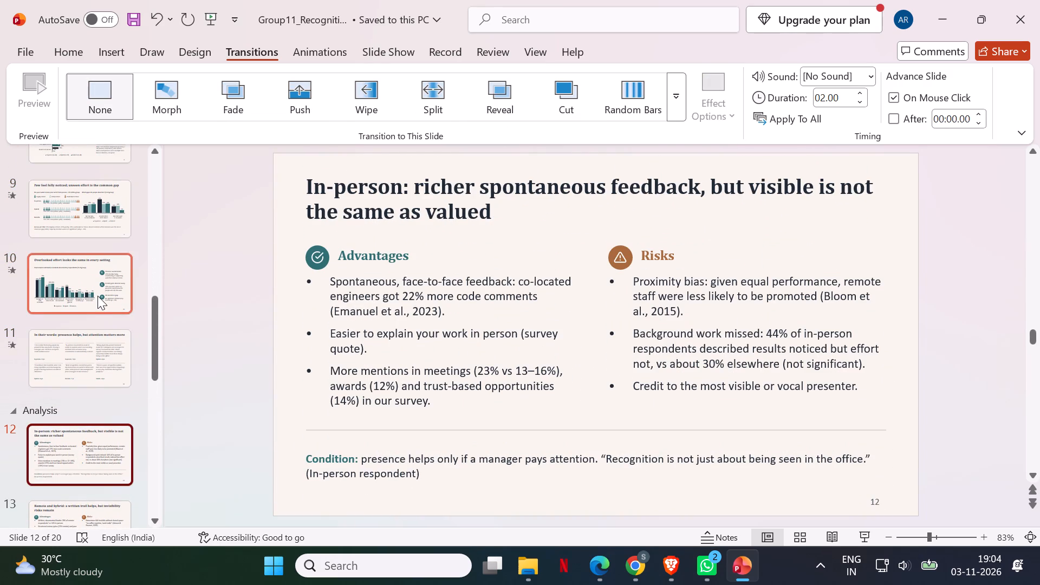
left_click(97, 296)
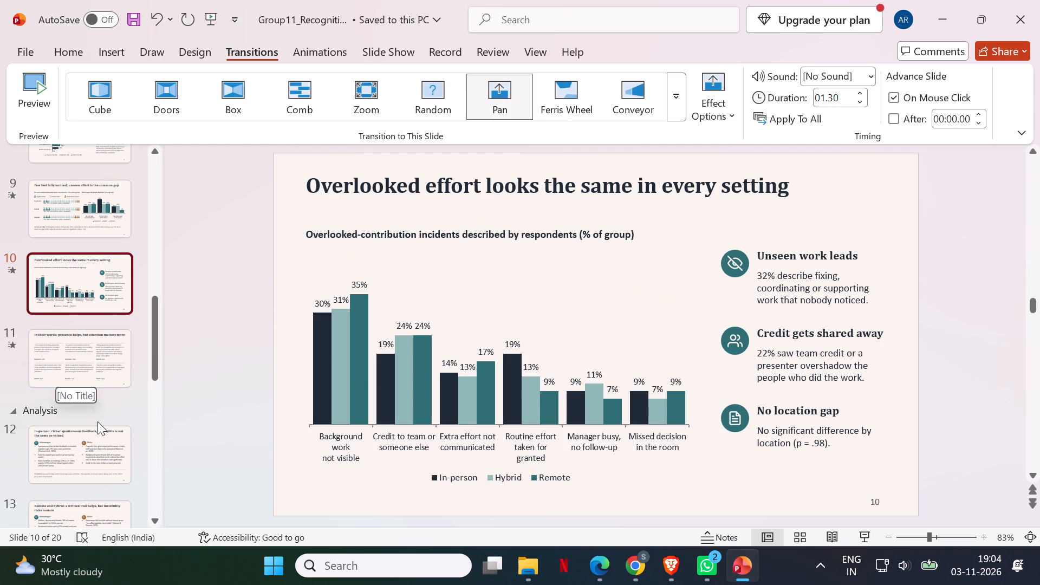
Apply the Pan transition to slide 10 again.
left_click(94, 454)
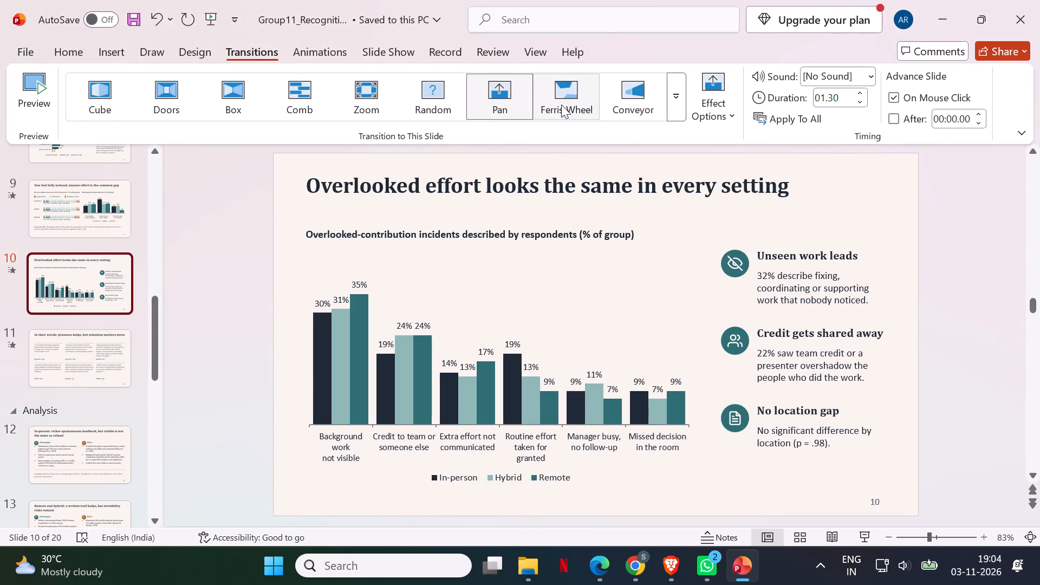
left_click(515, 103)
Apply the Pan transition to each slide of the Analysis section, slides 12, 13 and 14.
scroll(122, 450, "down", 1)
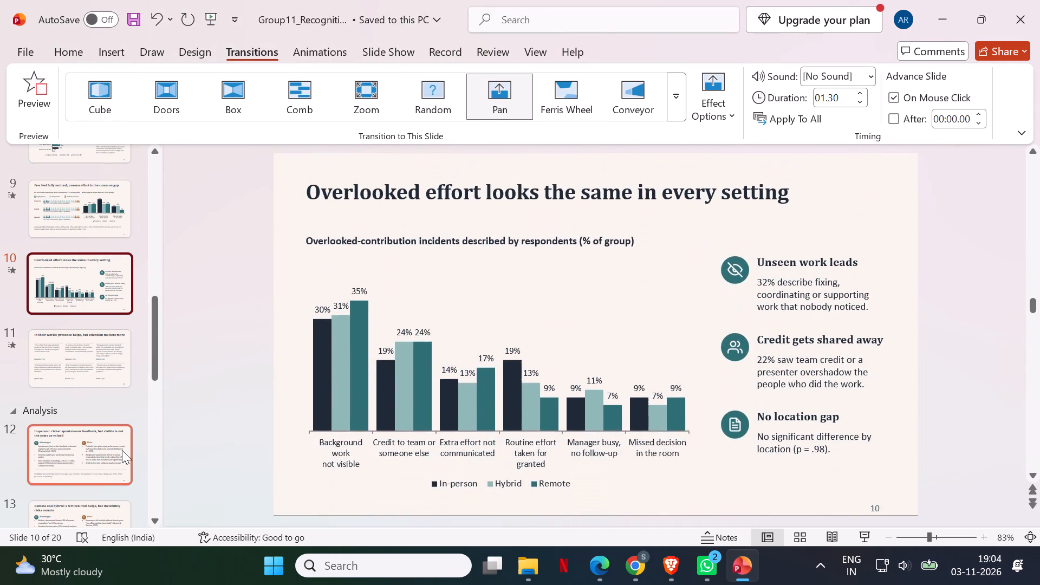
scroll(122, 450, "down", 1)
left_click(69, 443)
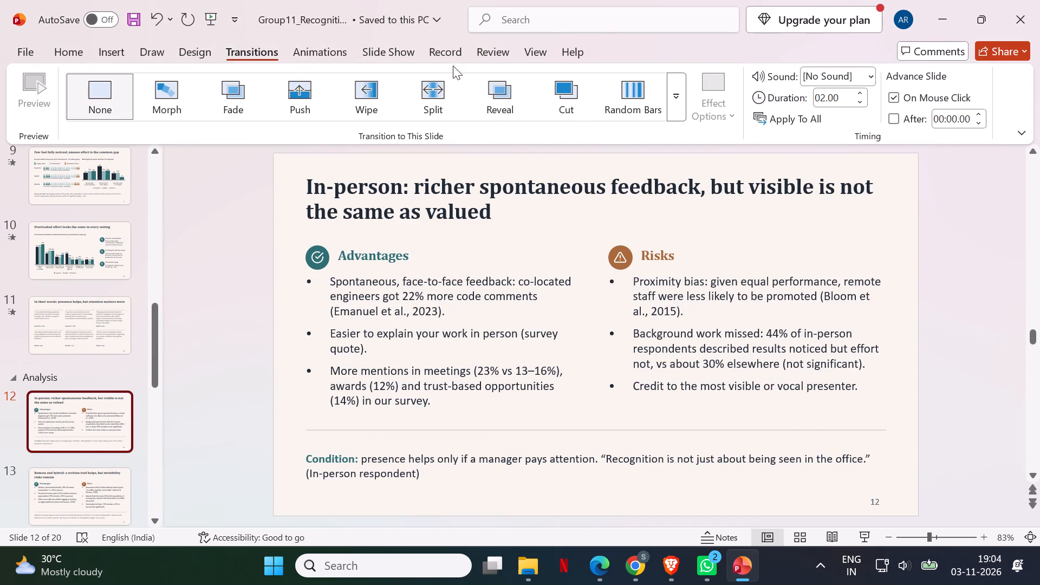
left_click(669, 97)
left_click(87, 458)
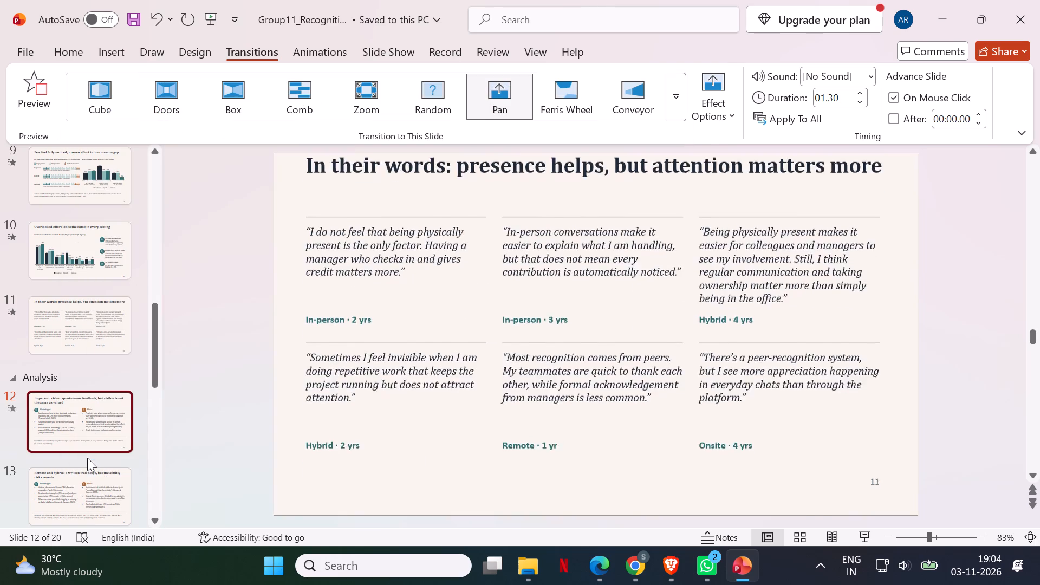
scroll(64, 408, "down", 2)
left_click(97, 393)
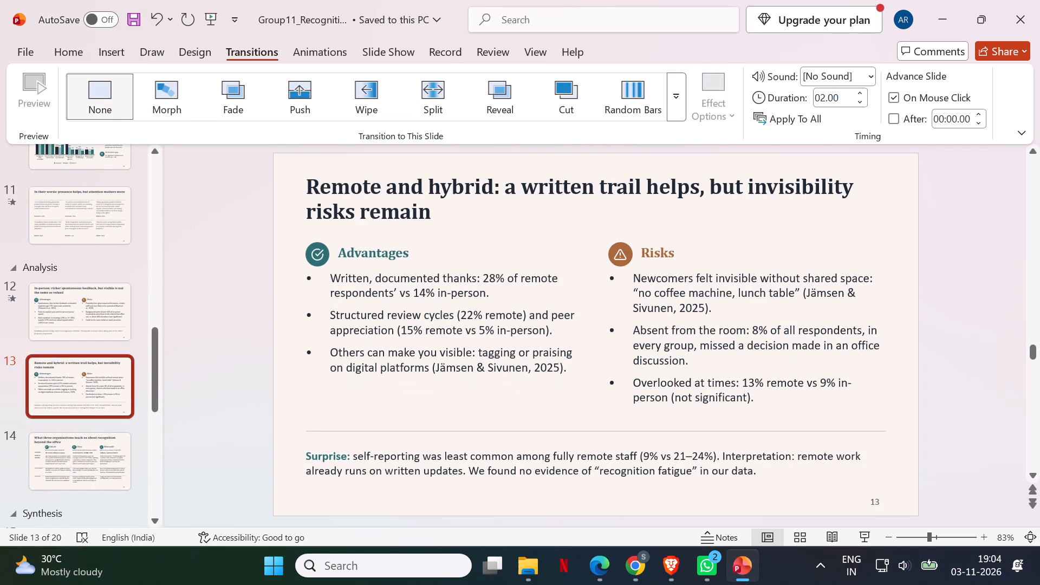
left_click(666, 106)
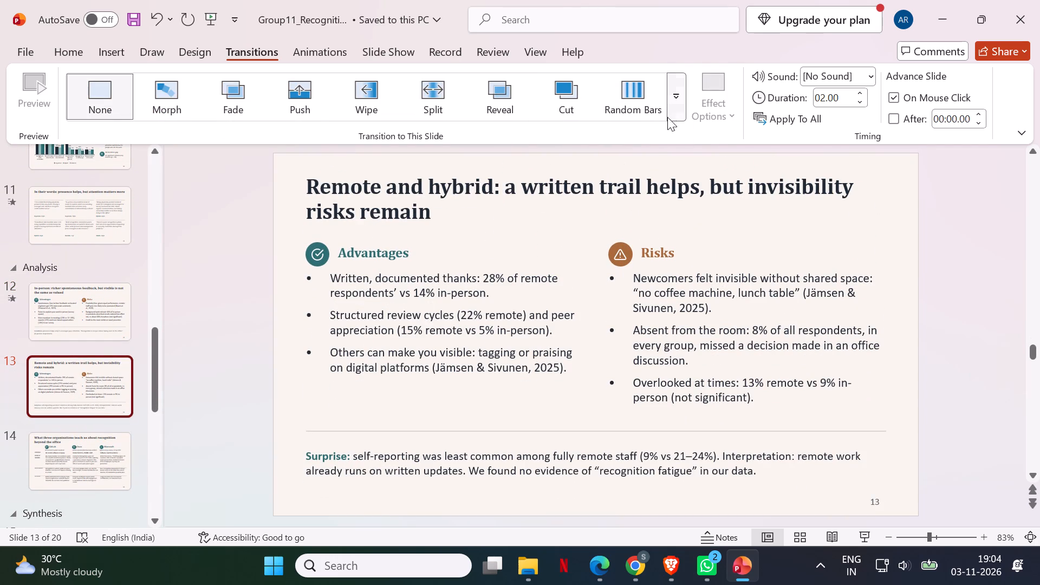
left_click(671, 98)
left_click(92, 474)
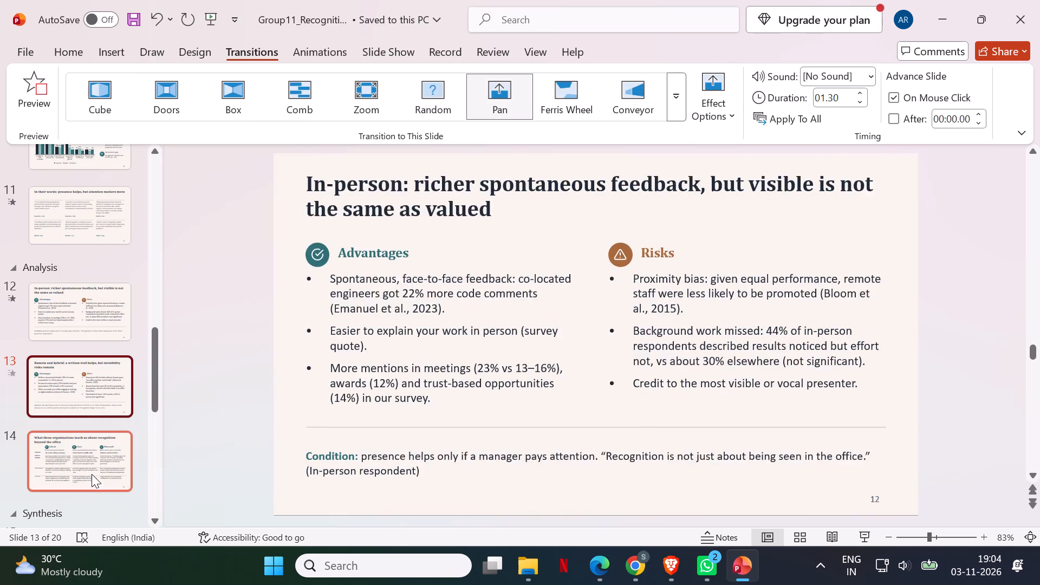
scroll(79, 415, "down", 1)
left_click(96, 431)
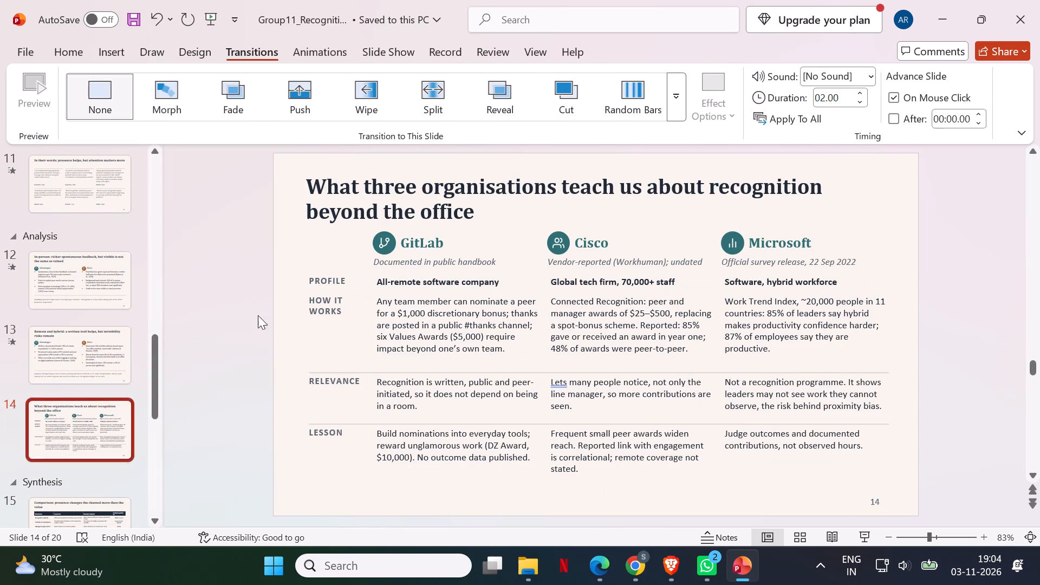
left_click(675, 96)
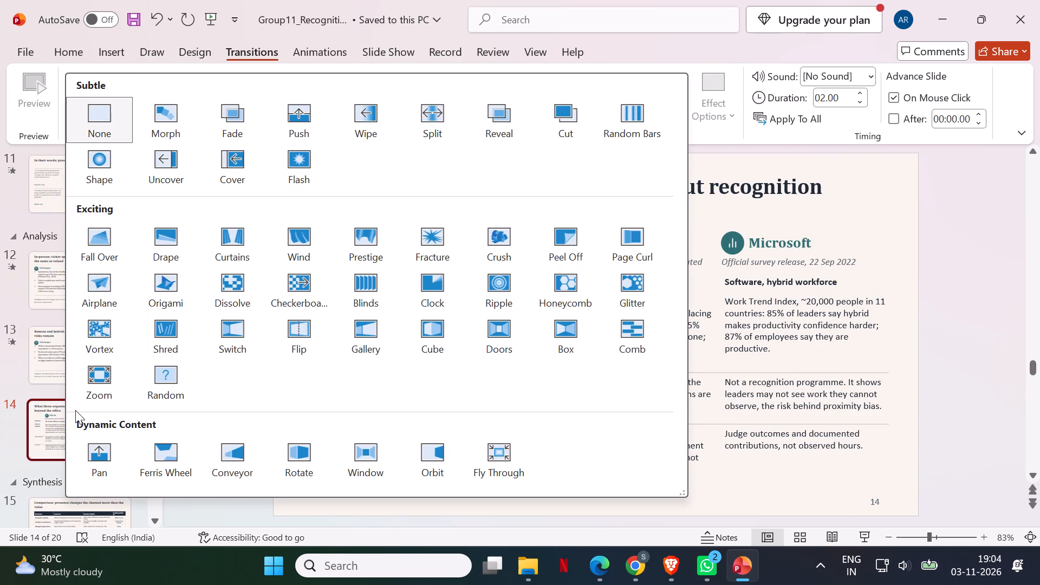
left_click(94, 449)
Apply the Pan transition to the whole Synthesis section, starting at slide 15.
key("Down")
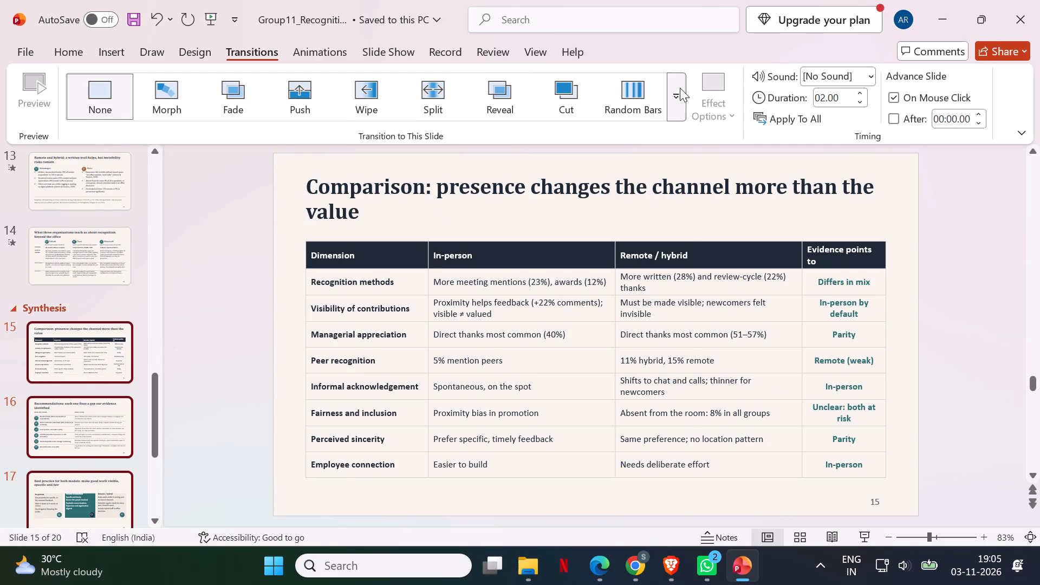
left_click(680, 88)
left_click(89, 466)
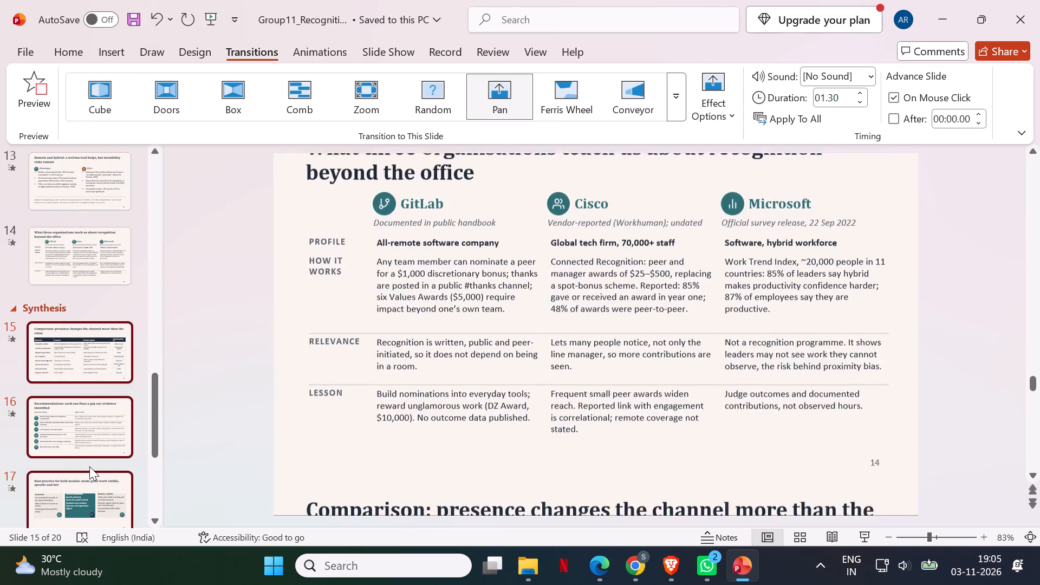
Play the slide show from slide 1 through slide 11 to review the transitions, and exit the show.
scroll(64, 449, "down", 4)
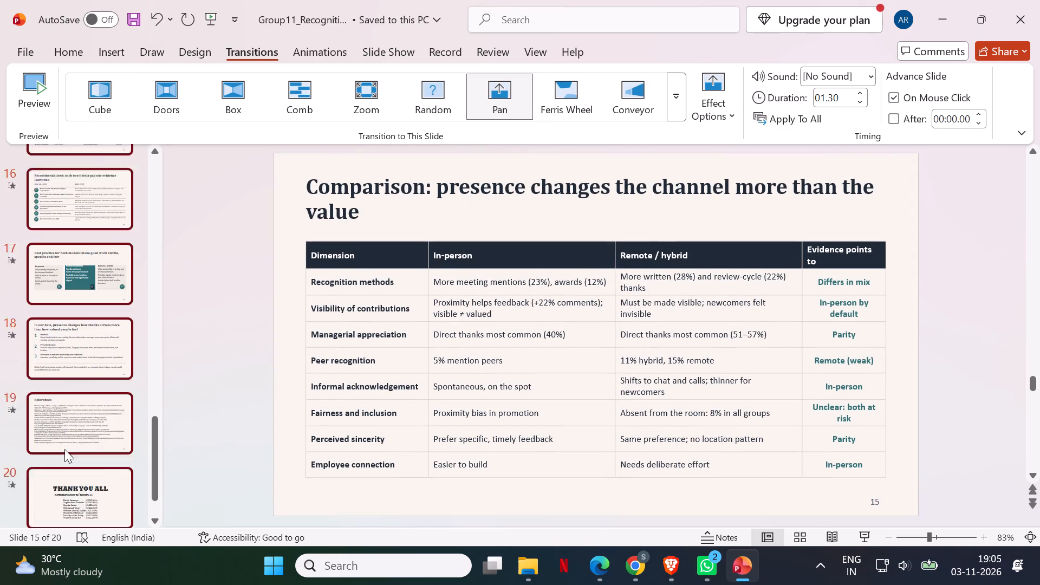
scroll(64, 449, "down", 1)
scroll(64, 449, "up", 8)
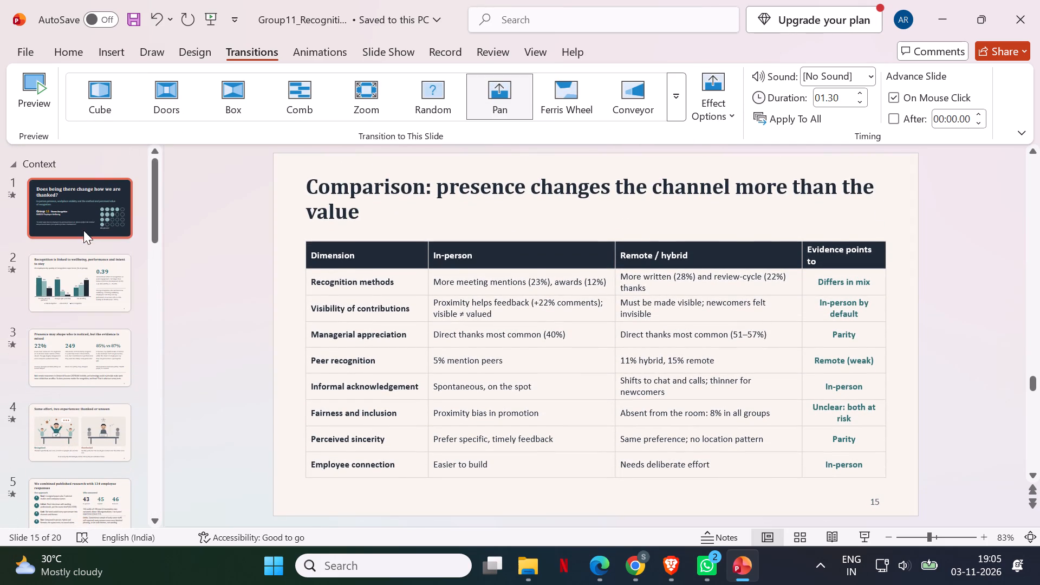
left_click(87, 224)
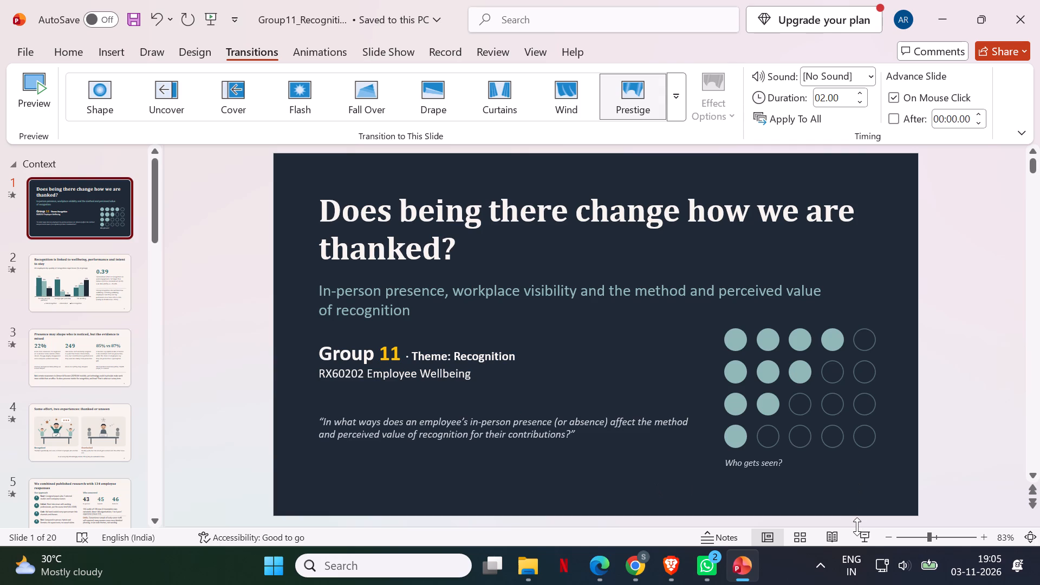
left_click(857, 526)
left_click(867, 536)
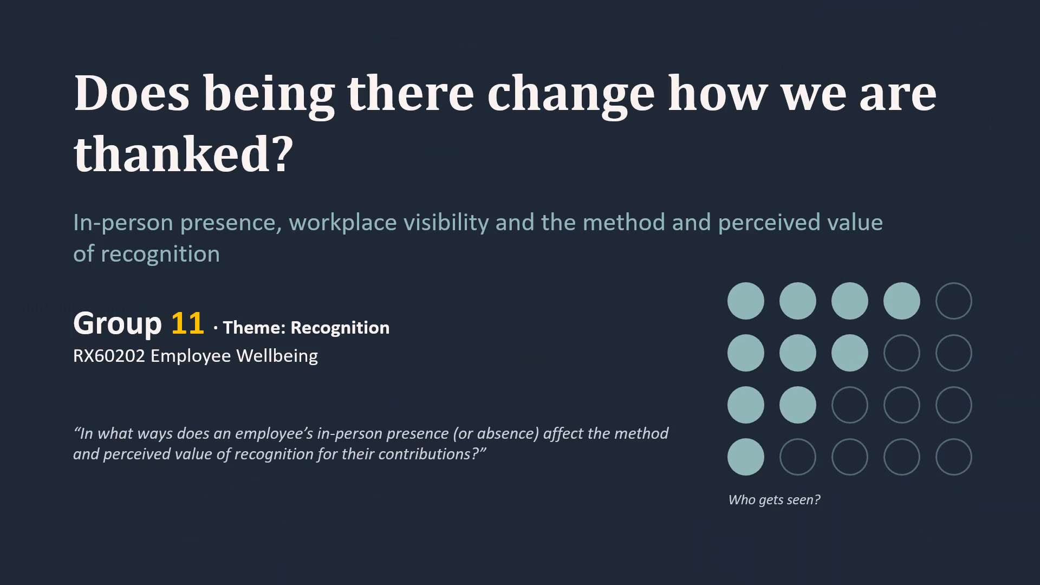
key("Down")
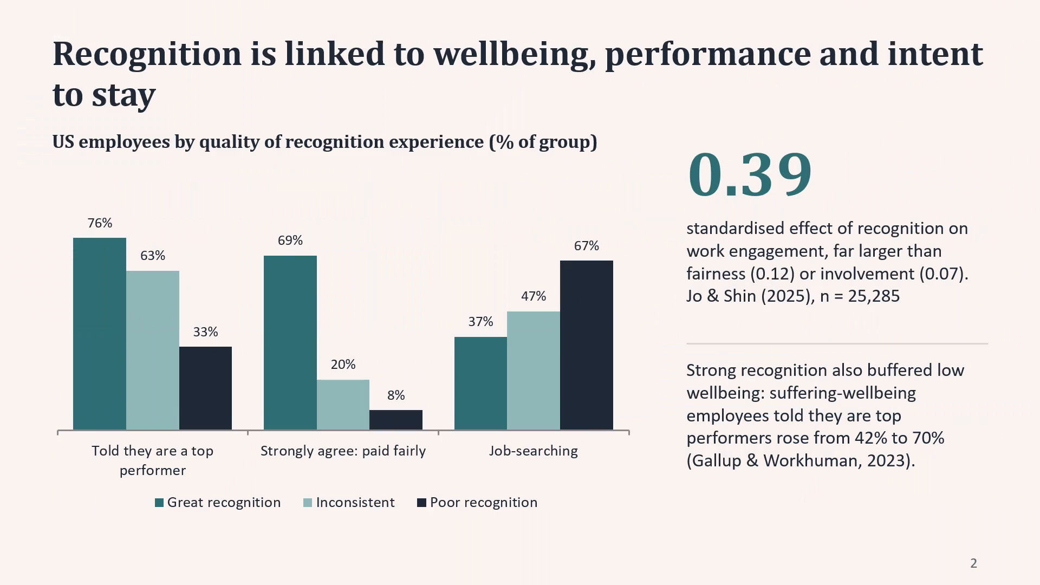
key("Down")
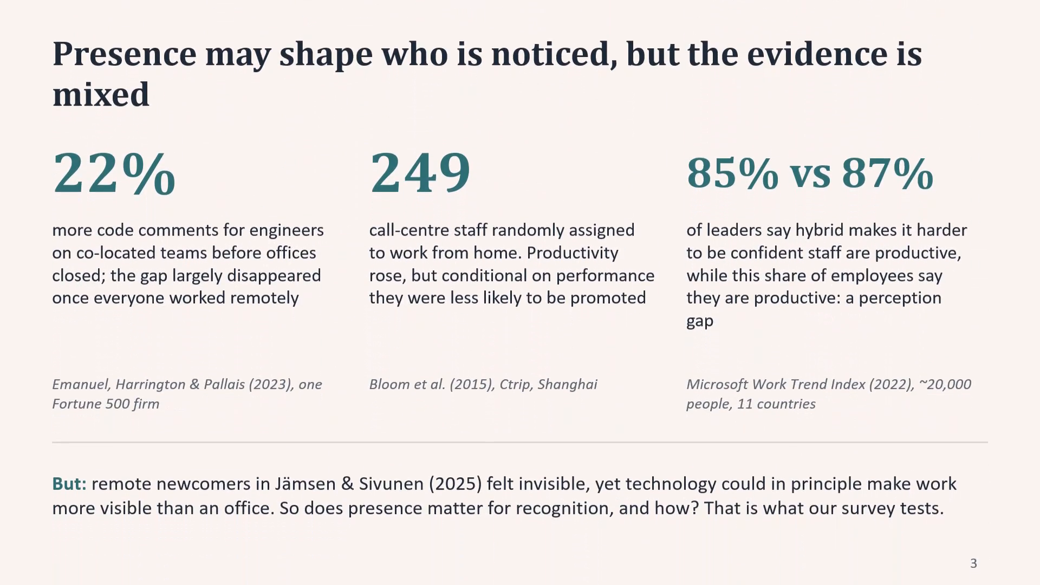
key("Down")
key("Down")
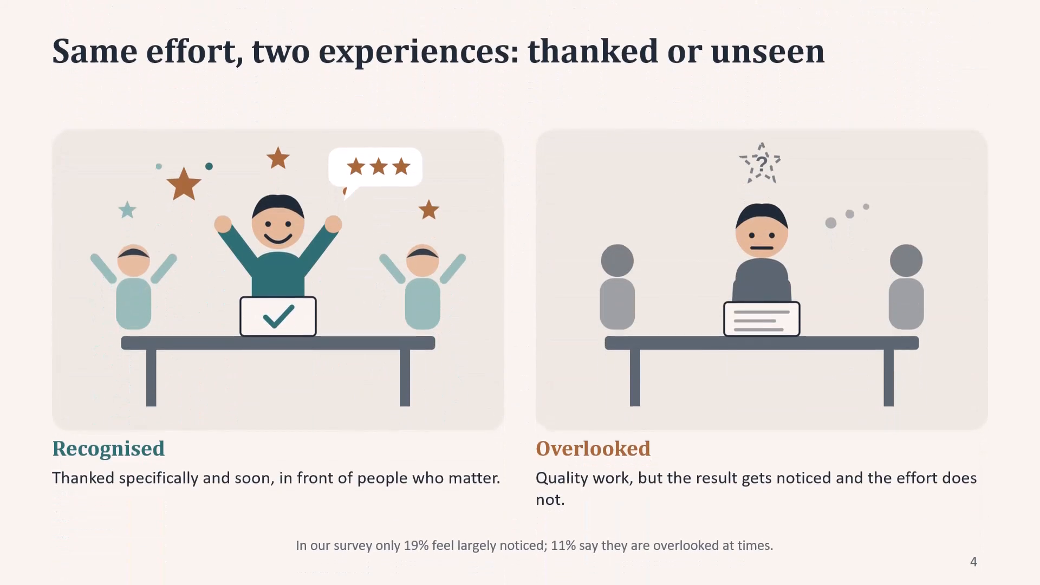
key("Down")
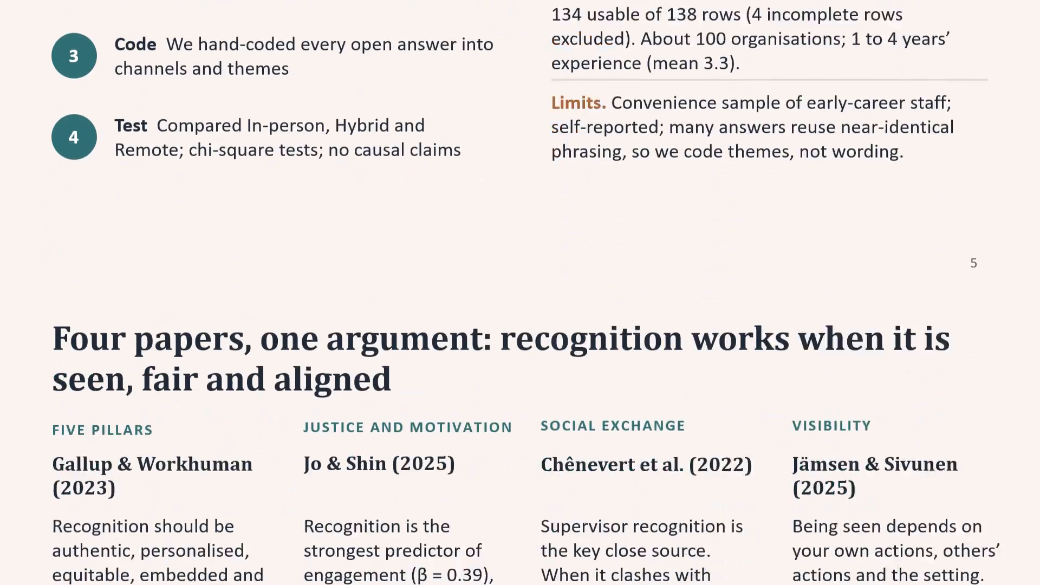
key("Down")
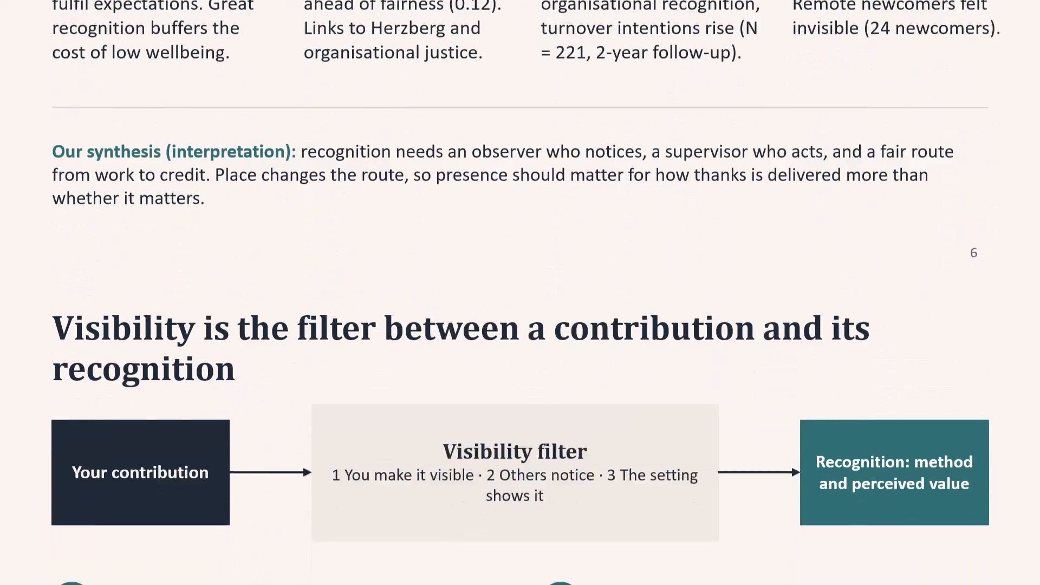
key("Down")
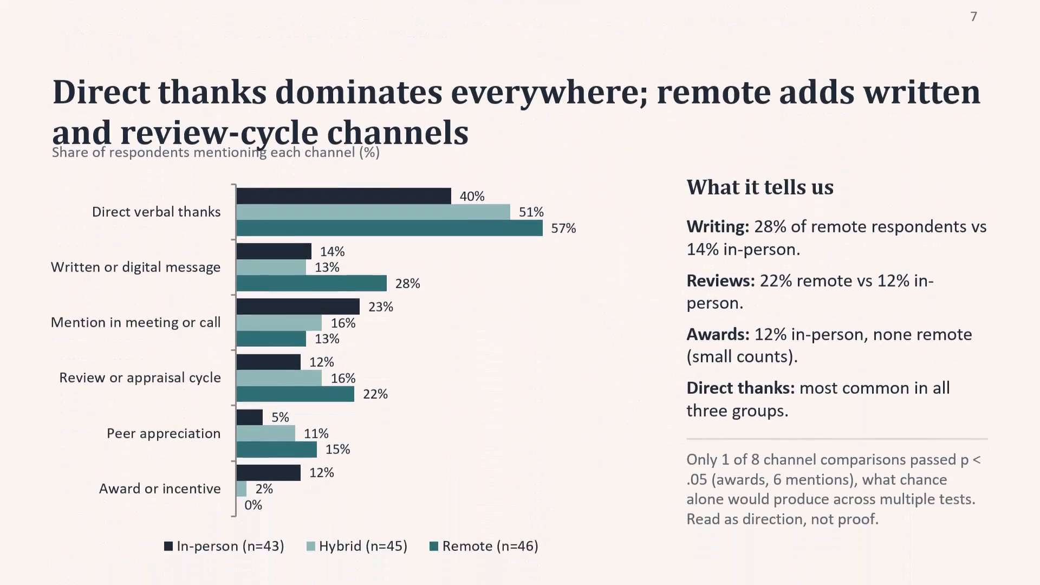
key("Down")
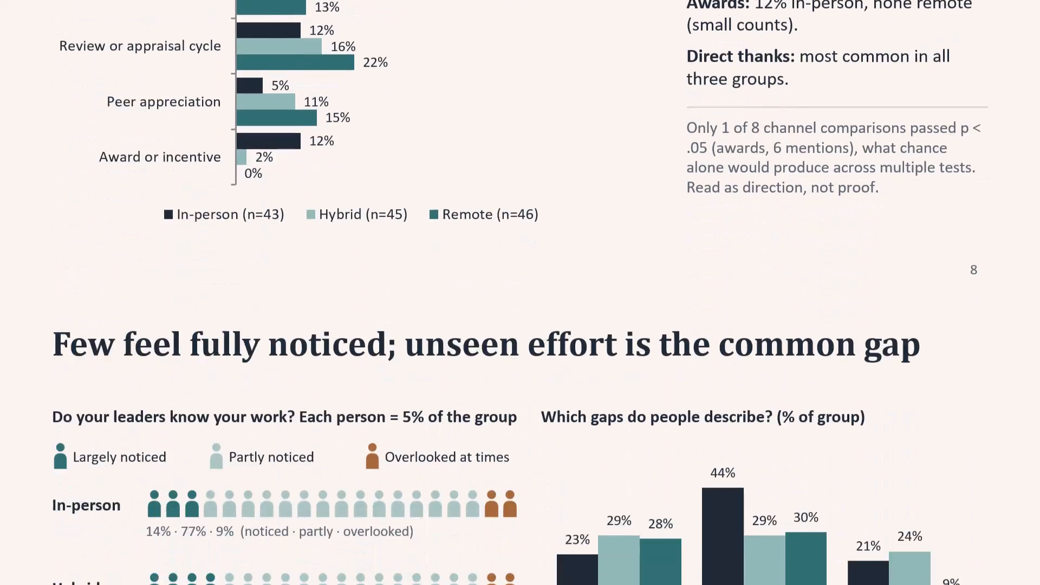
key("Down")
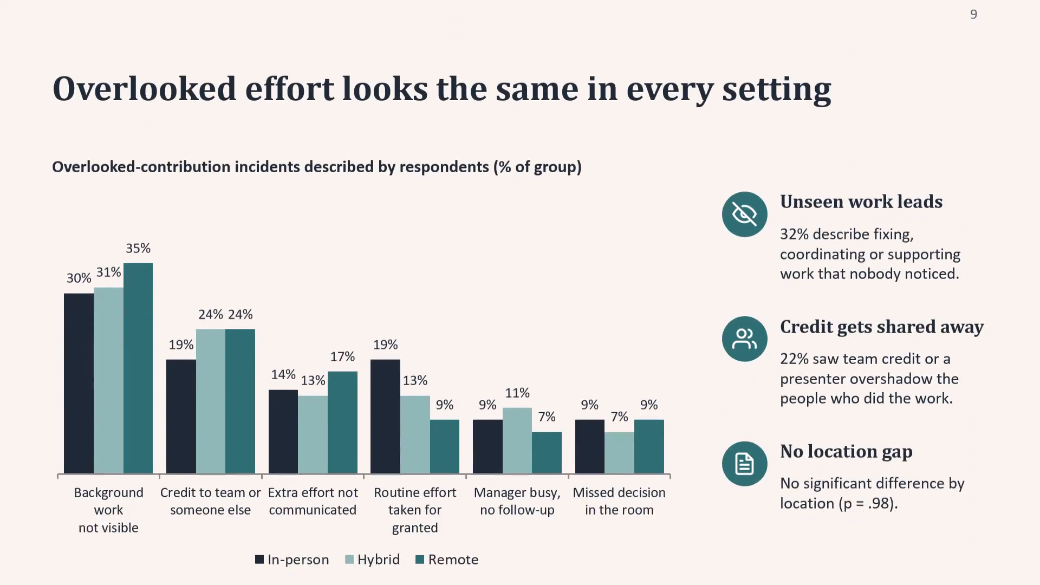
key("Down")
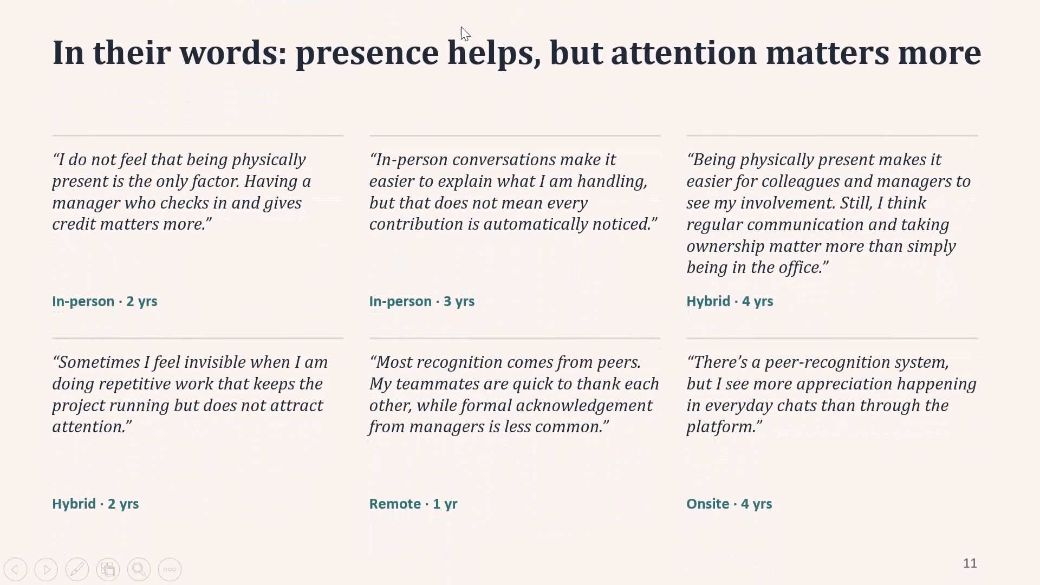
key("Escape")
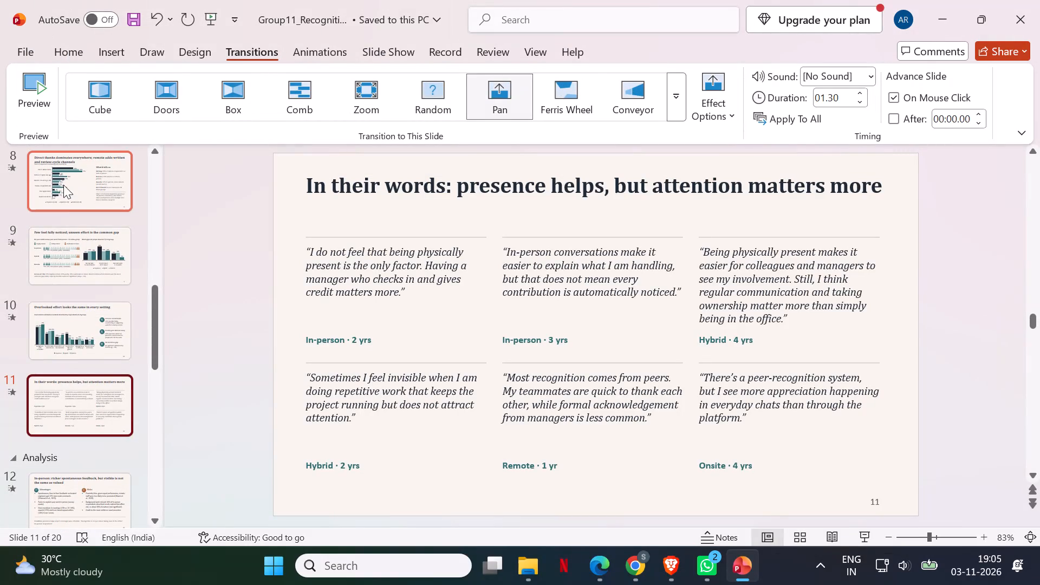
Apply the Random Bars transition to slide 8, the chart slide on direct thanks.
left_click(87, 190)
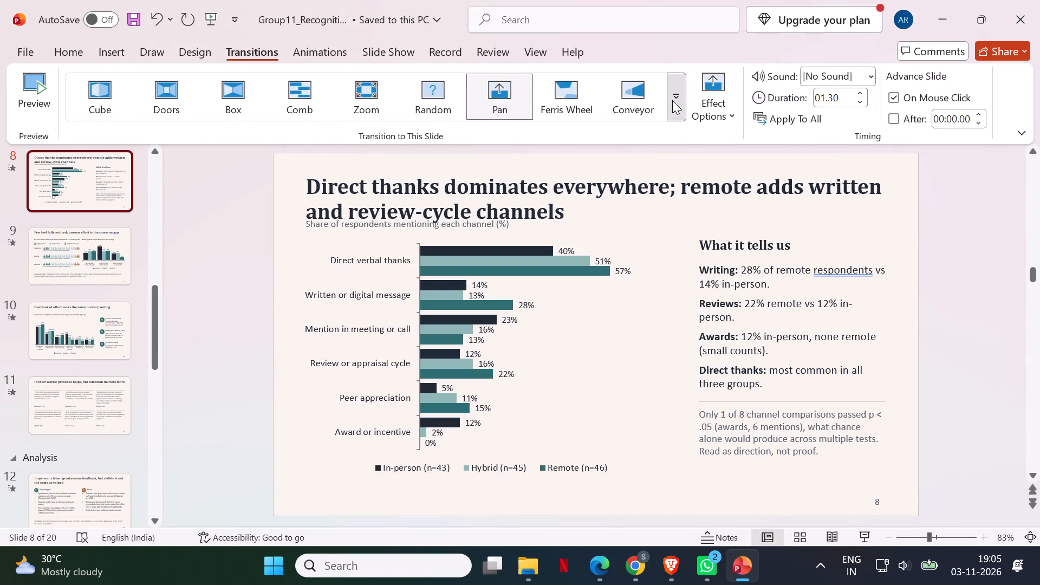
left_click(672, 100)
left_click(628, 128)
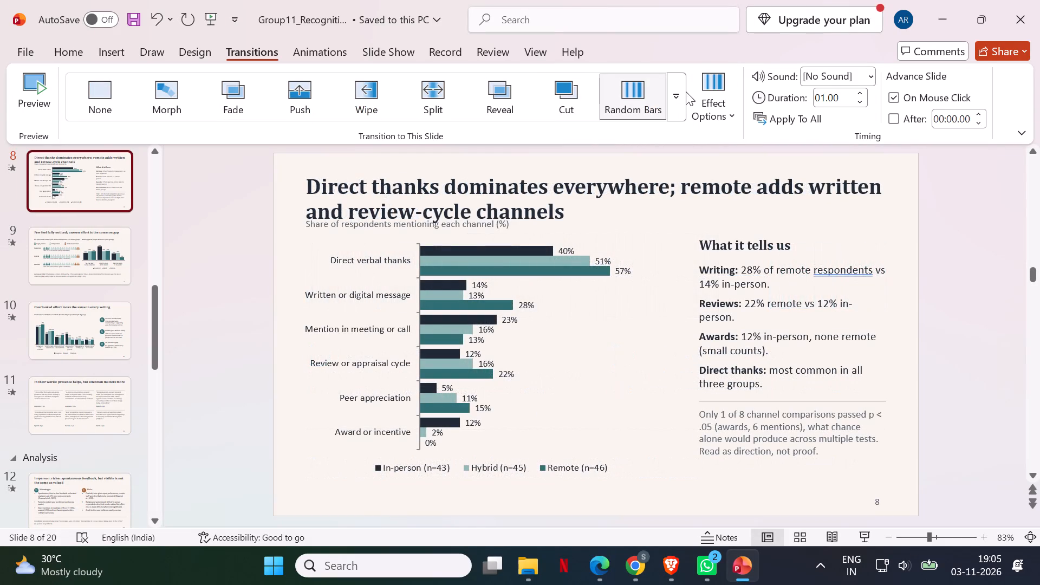
Change the transition of slide 8 to Peel Off.
left_click(677, 95)
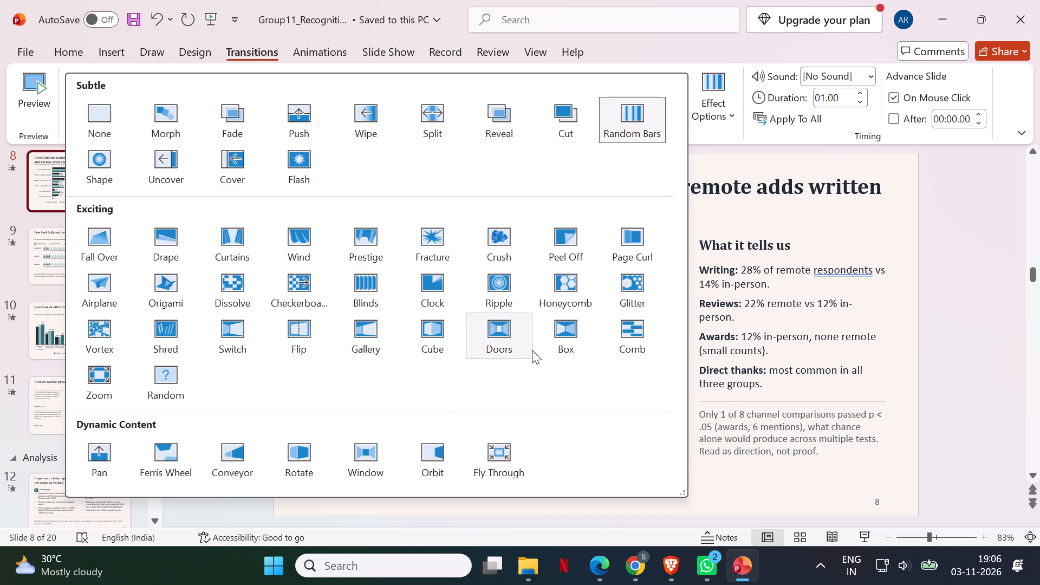
left_click(570, 247)
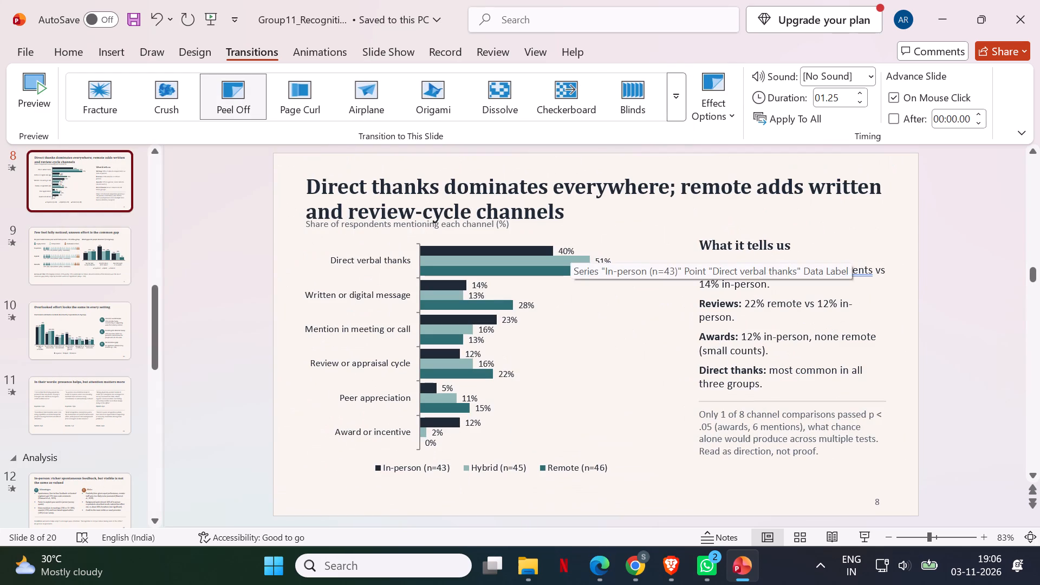
Change the transition of slide 9, "Few feel fully noticed", to Peel Off.
key("Up")
key("Down")
key("Up")
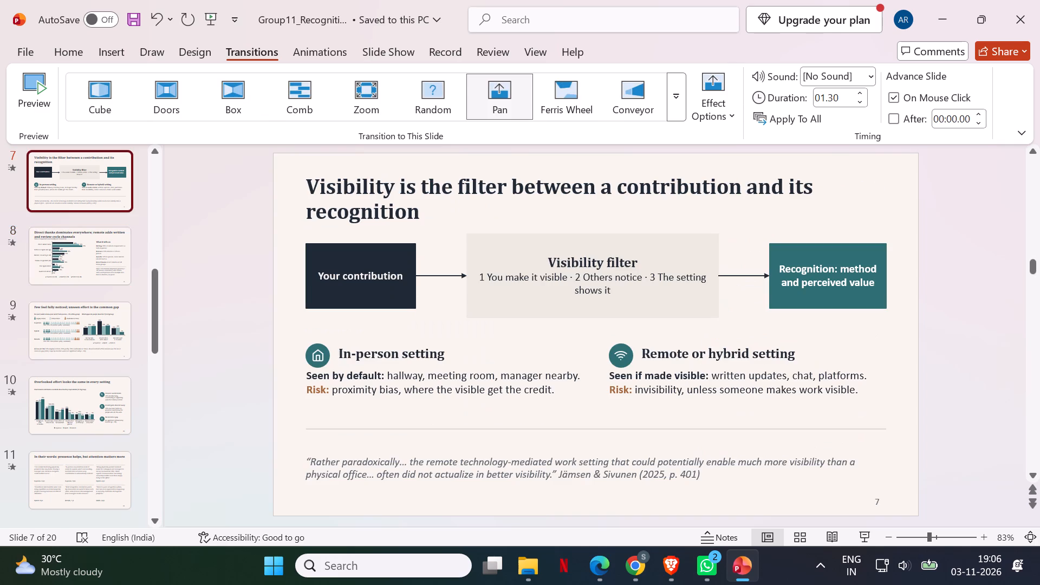
key("Down")
key("Down")
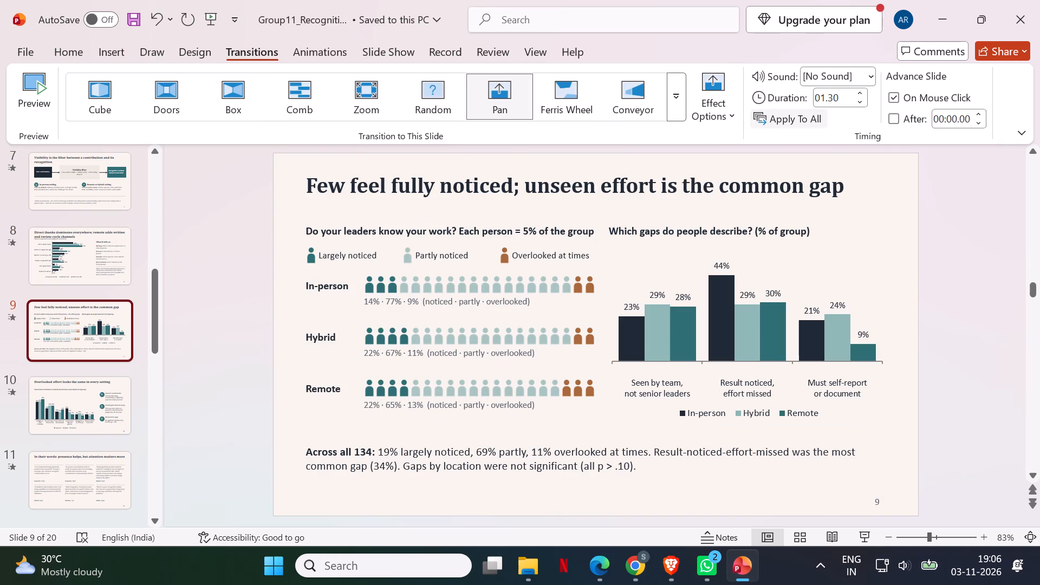
left_click(679, 94)
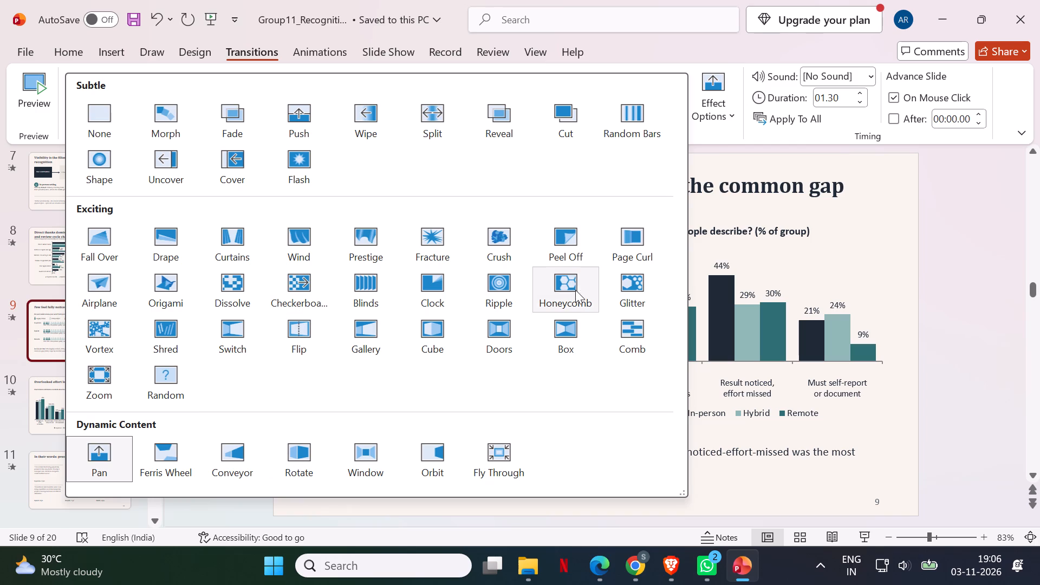
left_click(565, 245)
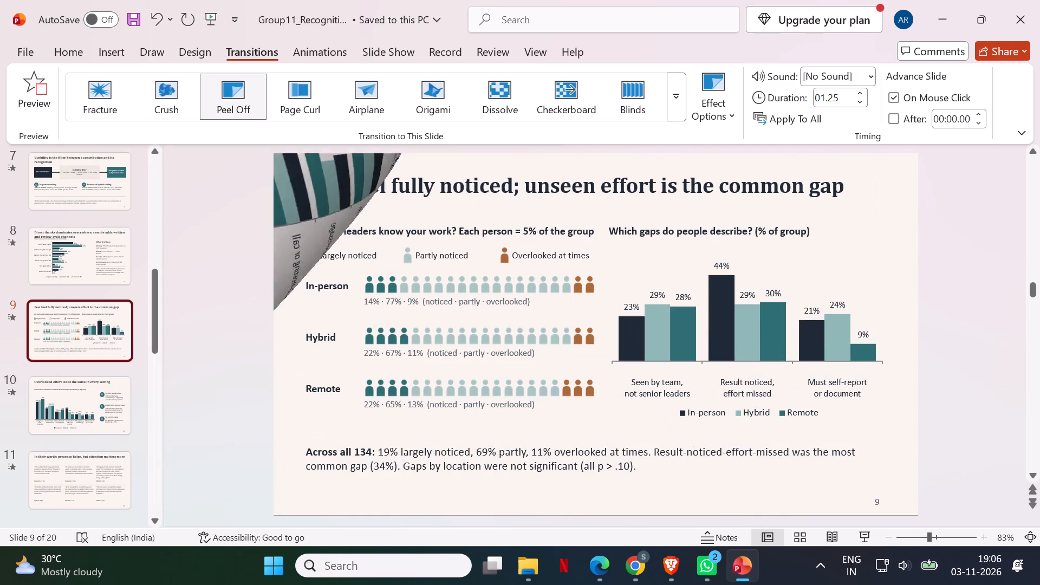
Change the transition of slide 10, "Overlooked effort looks the same in every setting", to Peel Off.
left_click(118, 418)
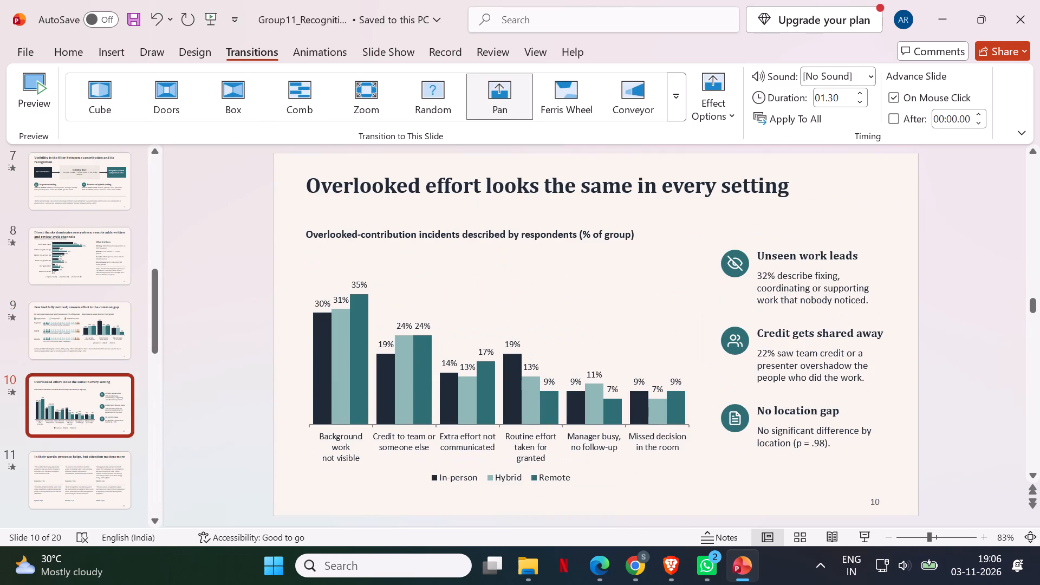
left_click(677, 104)
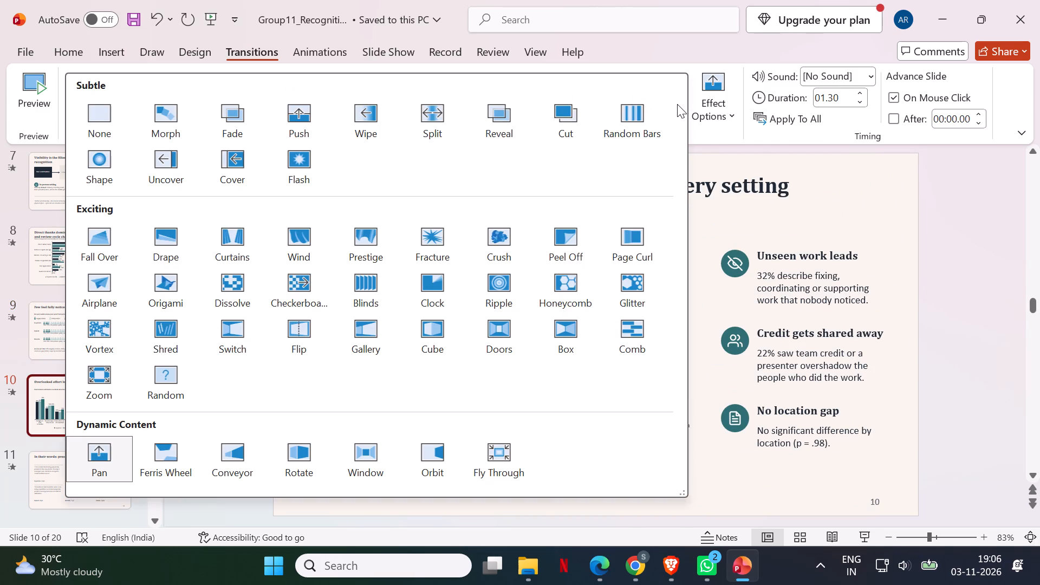
left_click(540, 249)
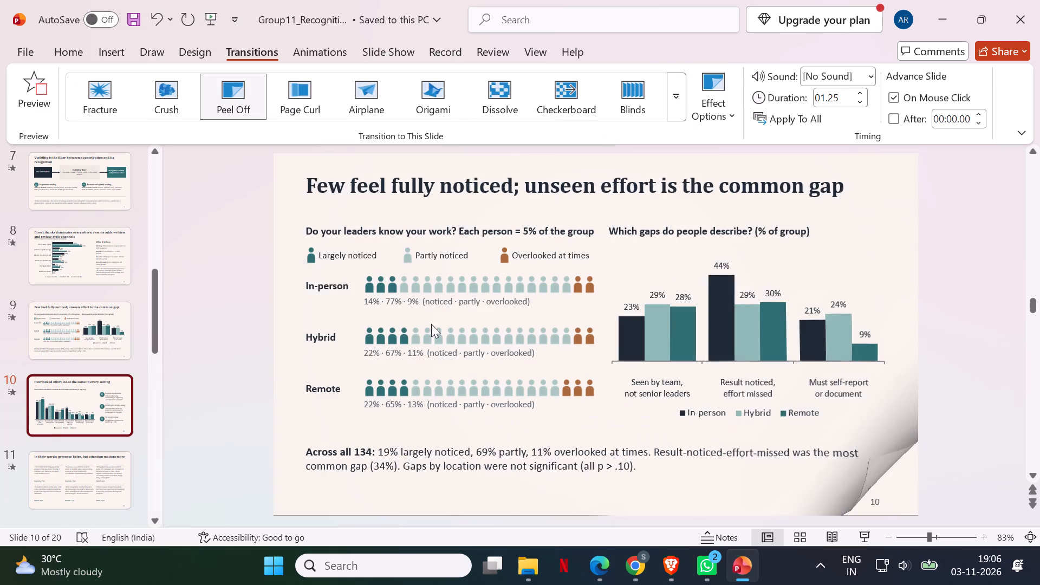
Play the slide show from slide 1 and check the transitions through the opening slides up to slide 7.
scroll(84, 421, "down", 3)
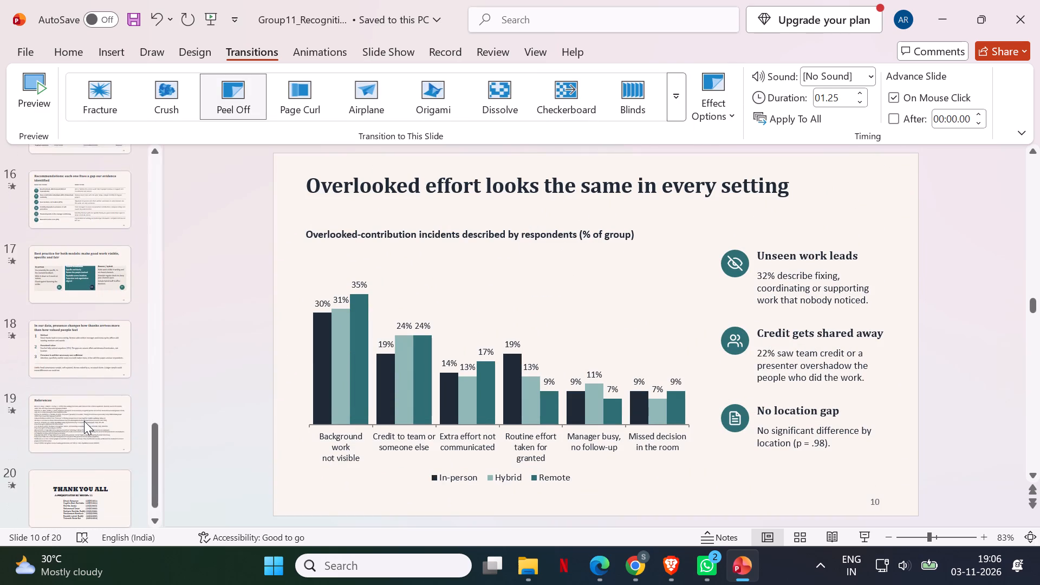
scroll(84, 421, "down", 3)
scroll(84, 421, "up", 6)
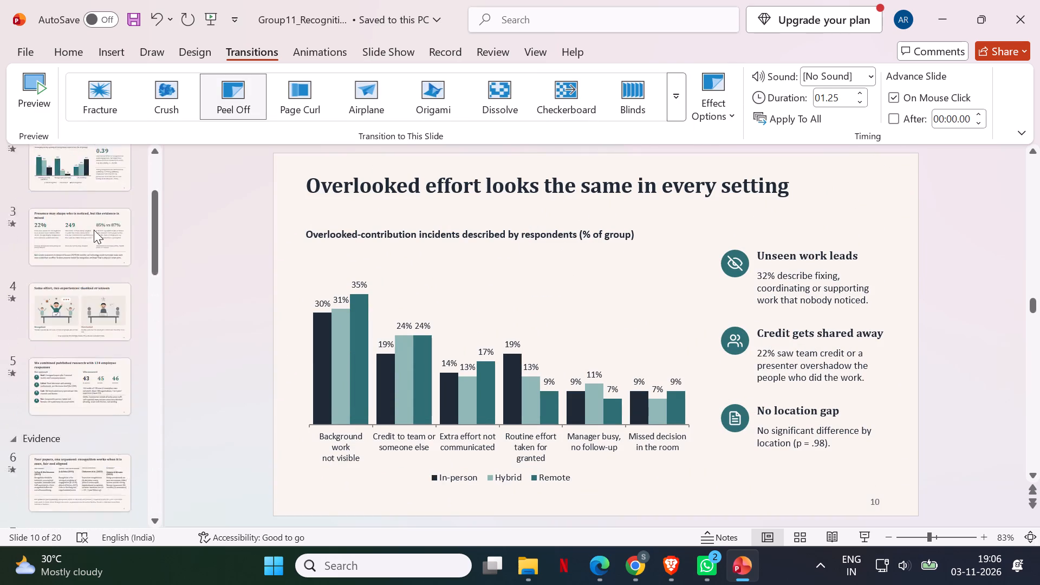
scroll(83, 257, "up", 1)
left_click(96, 192)
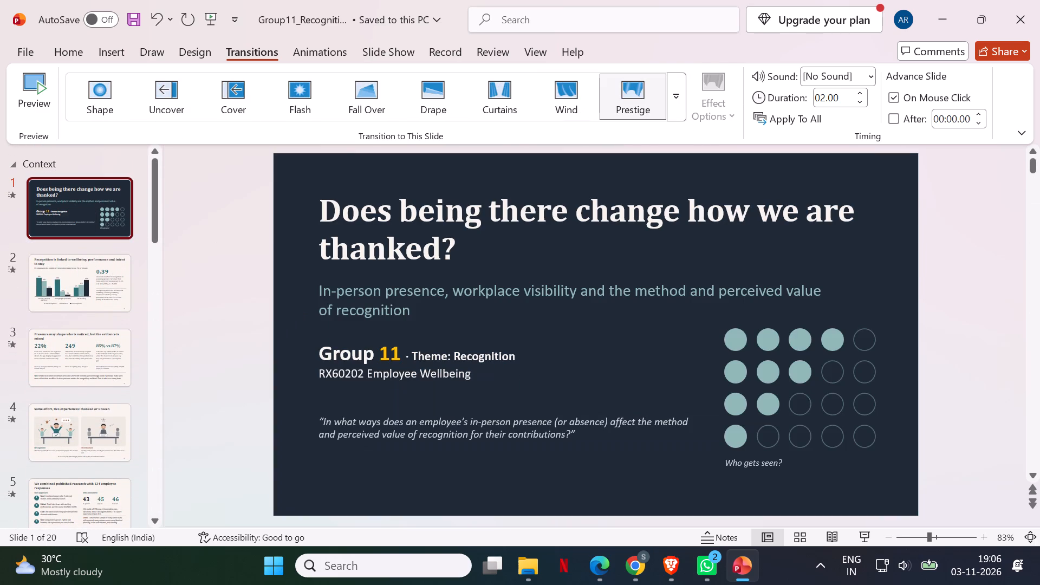
left_click(867, 539)
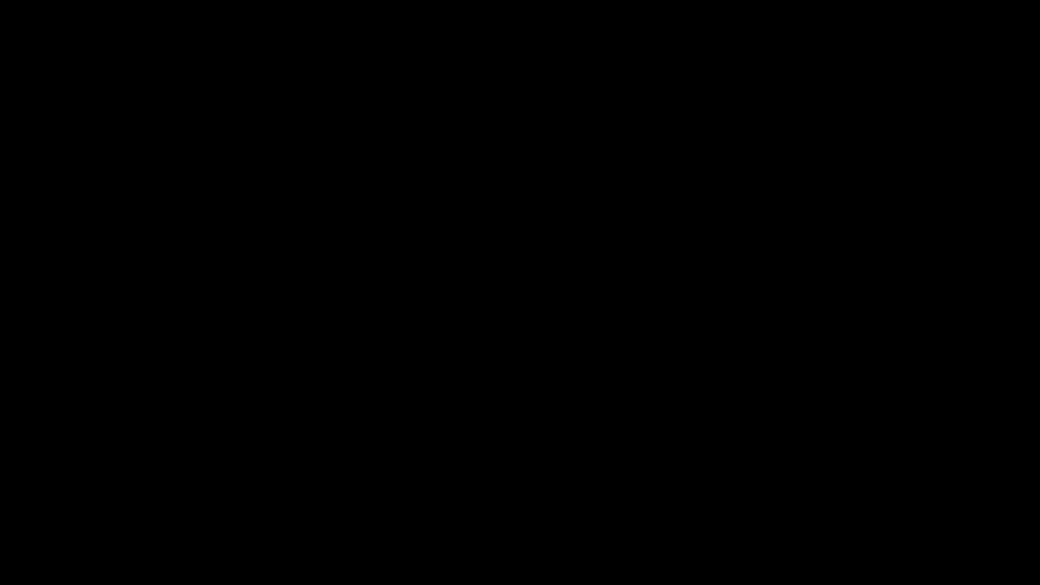
key("Down")
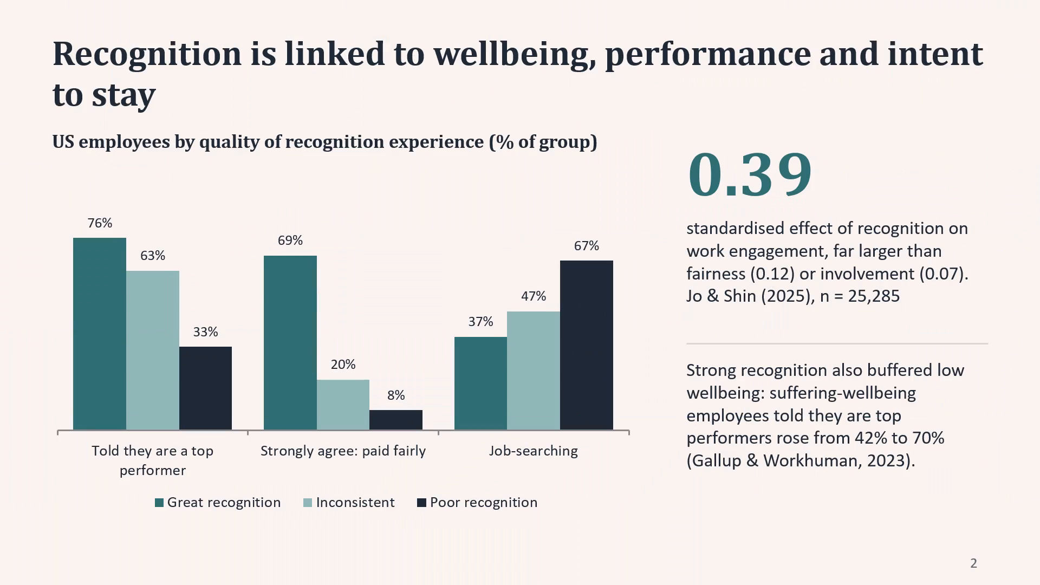
key("Down")
key("Down")
key("Down")
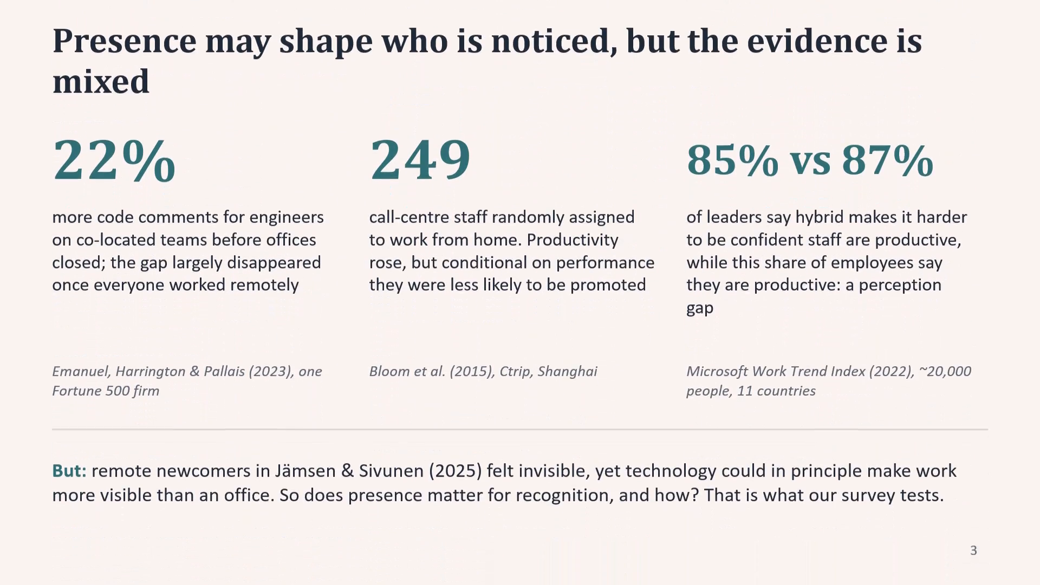
key("Down")
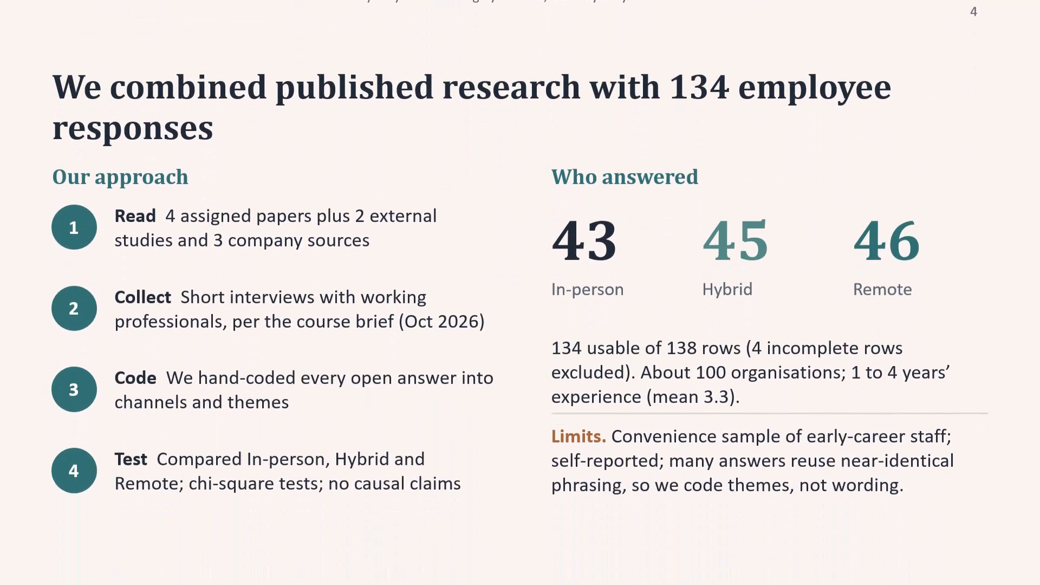
key("Down")
key("Down")
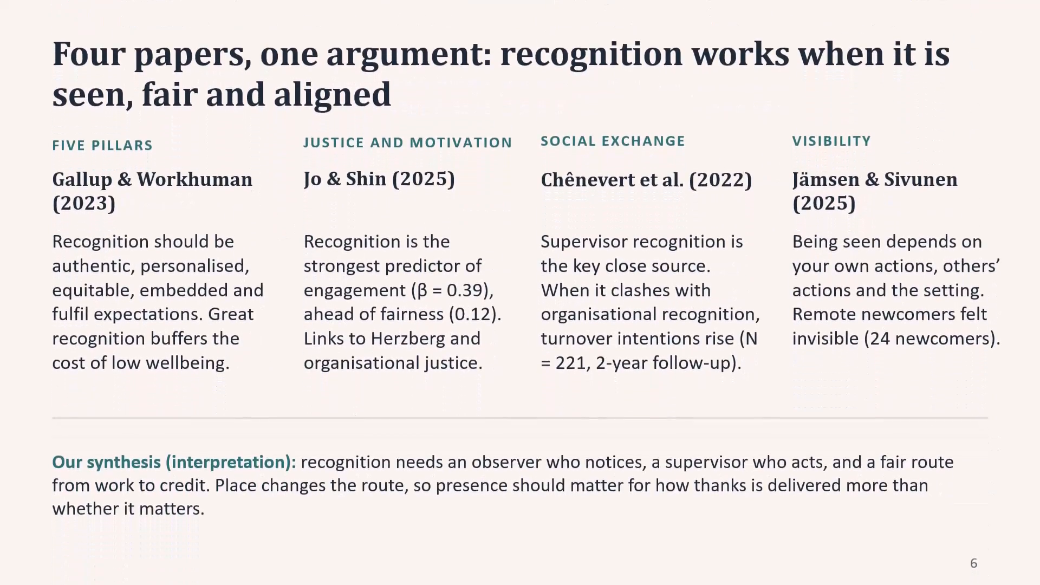
key("Down")
Continue the slide show from slide 8, checking the transitions on the chart slides and those that follow, up to the three-organisations slide.
key("Down")
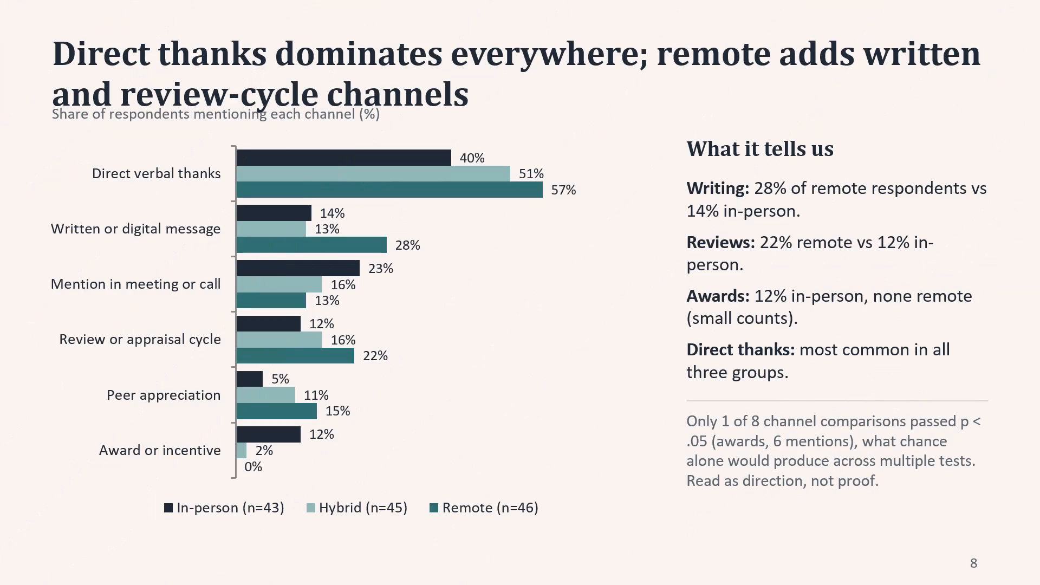
key("Down")
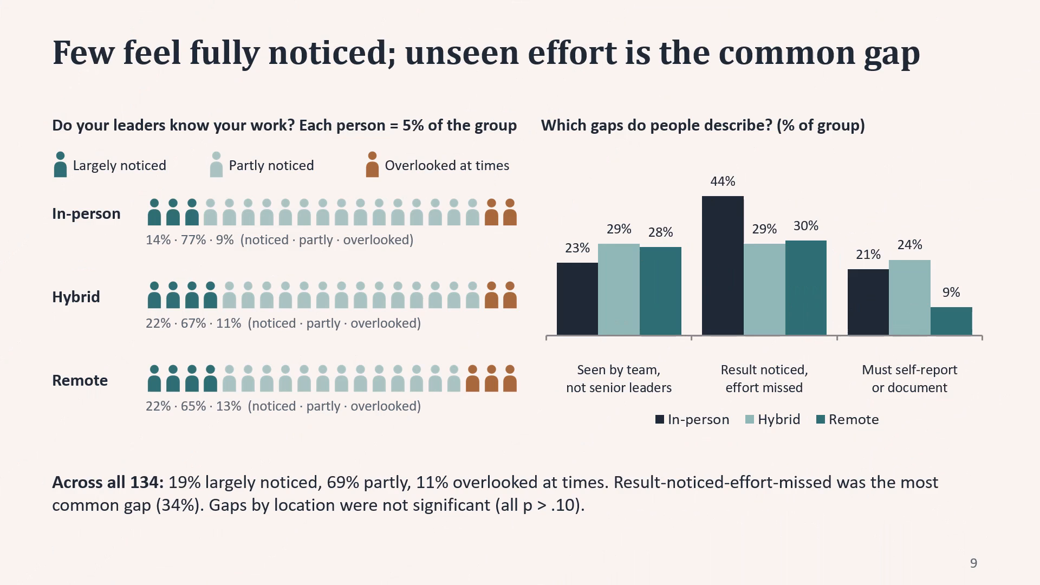
key("Down")
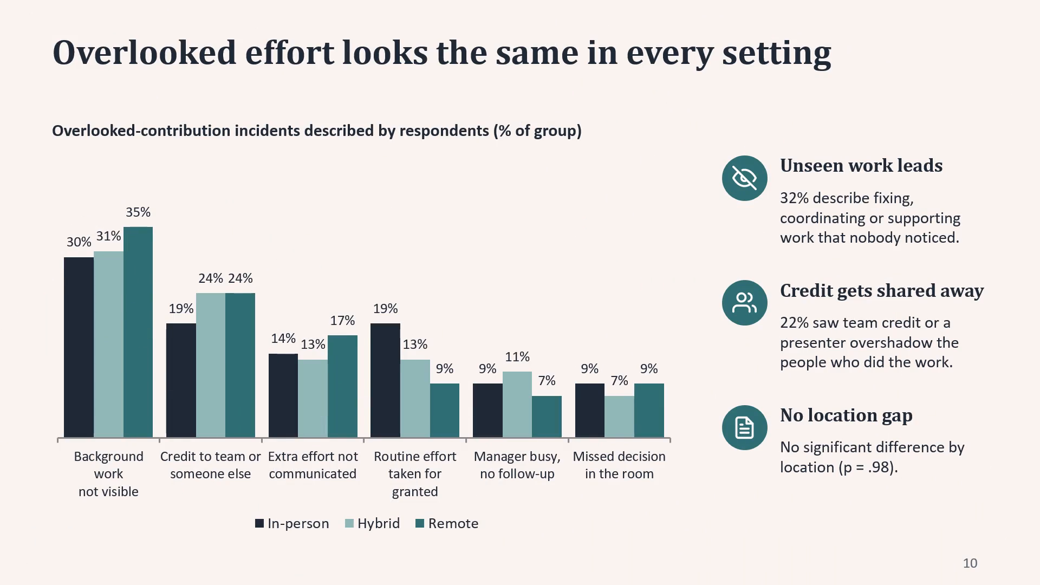
key("Down")
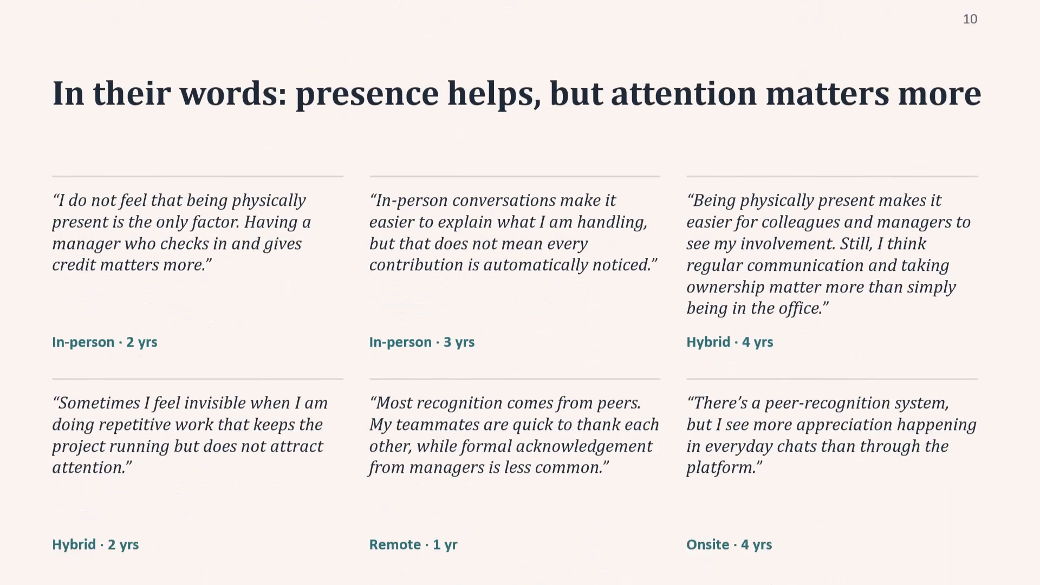
key("Down")
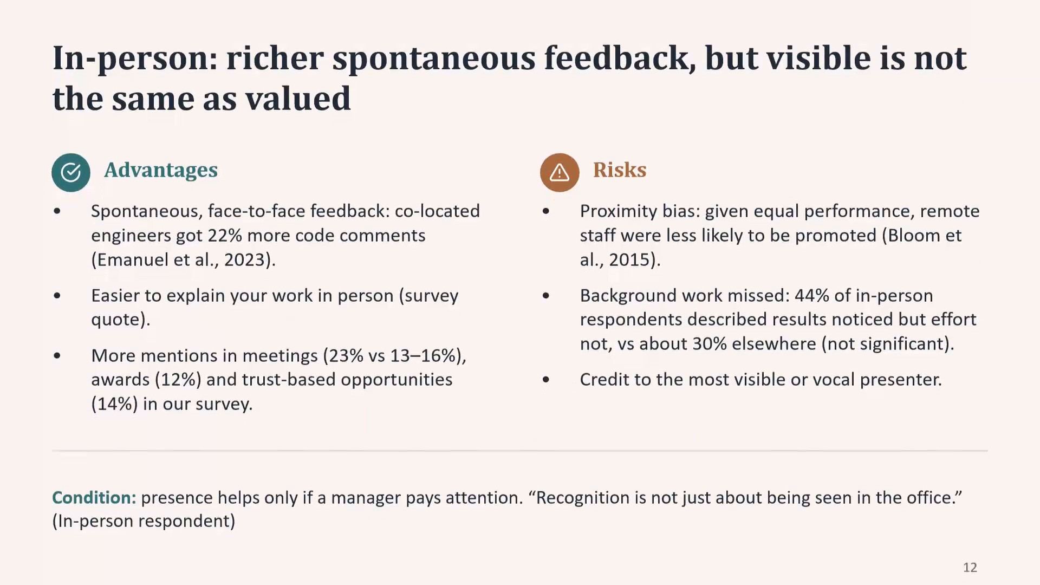
key("Down")
key("Down")
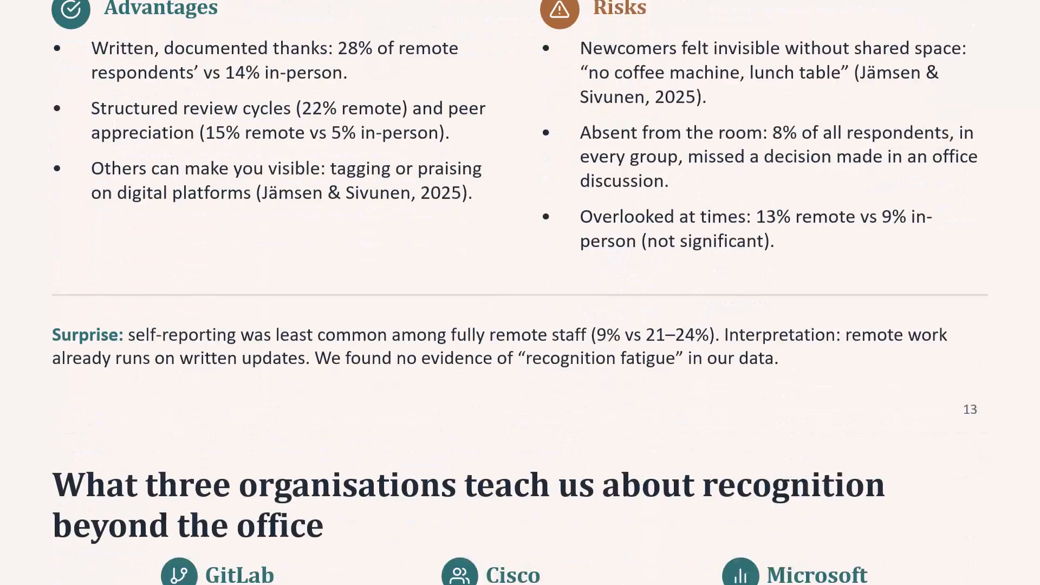
Continue the slide show from the comparison slide to the closing thank-you slide, checking the transitions, and end the show.
key("Down")
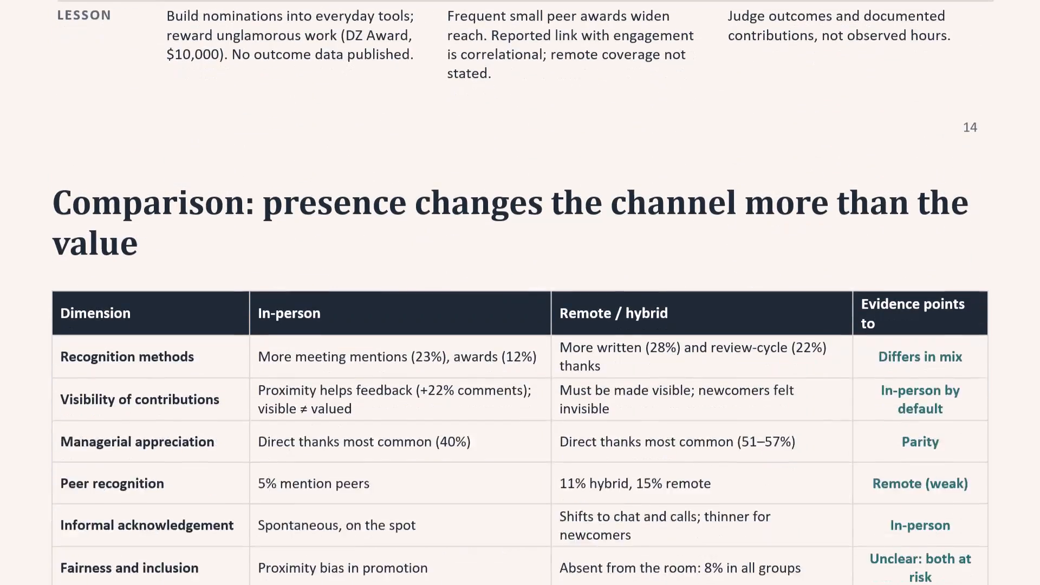
key("Down")
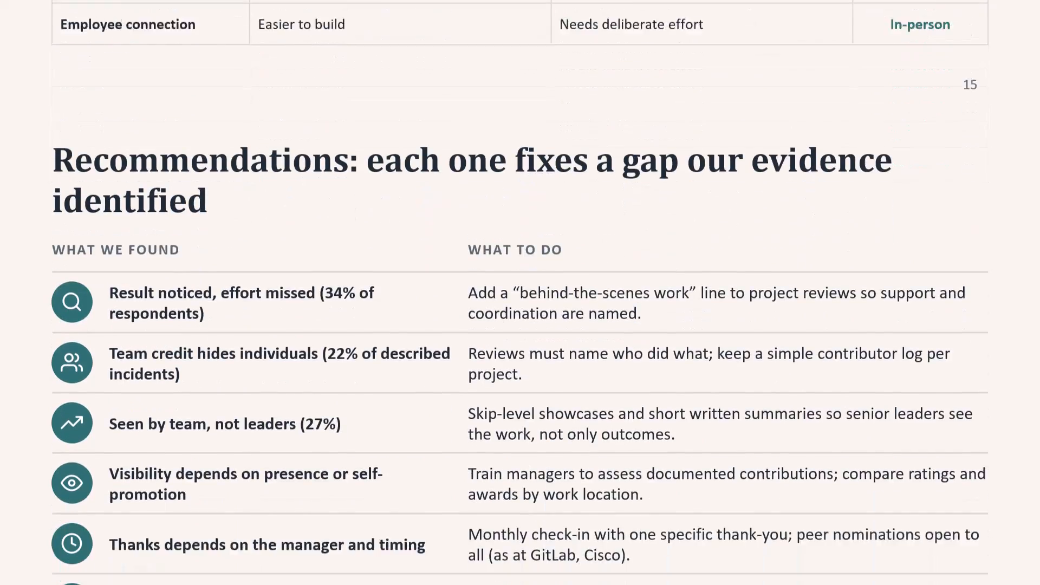
key("Down")
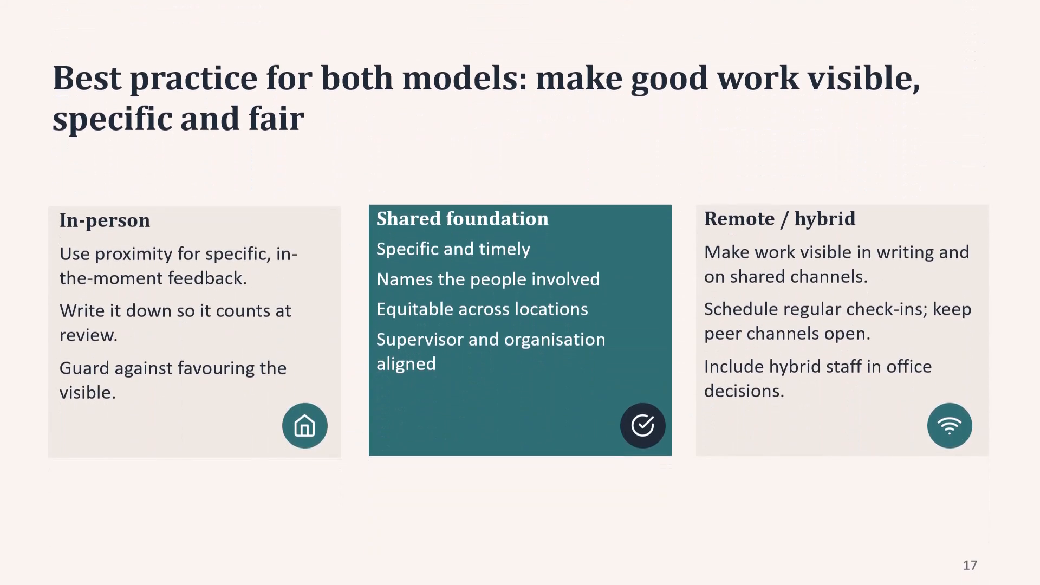
key("Down")
key("Down")
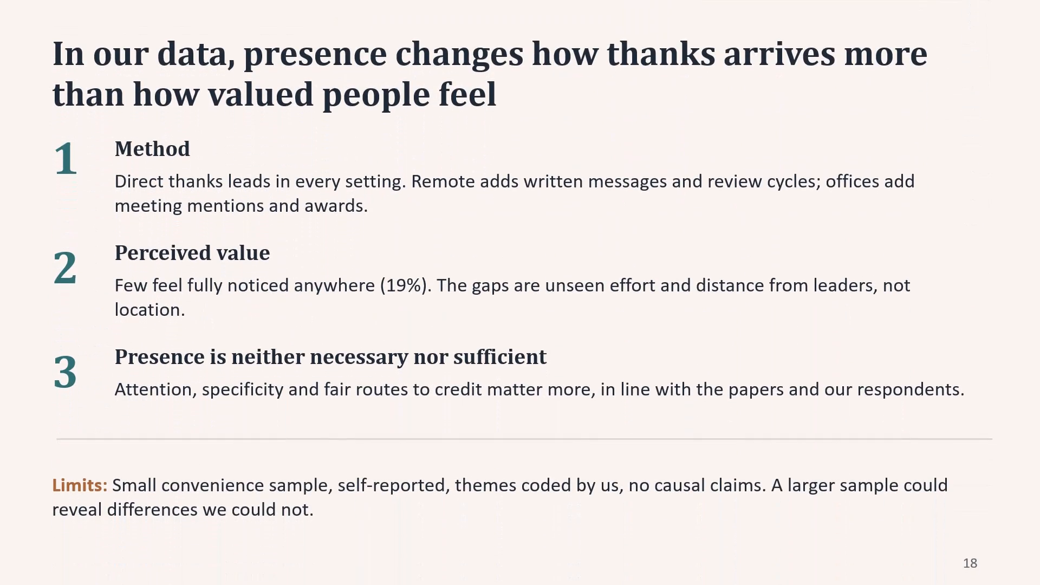
key("Down")
key("Down")
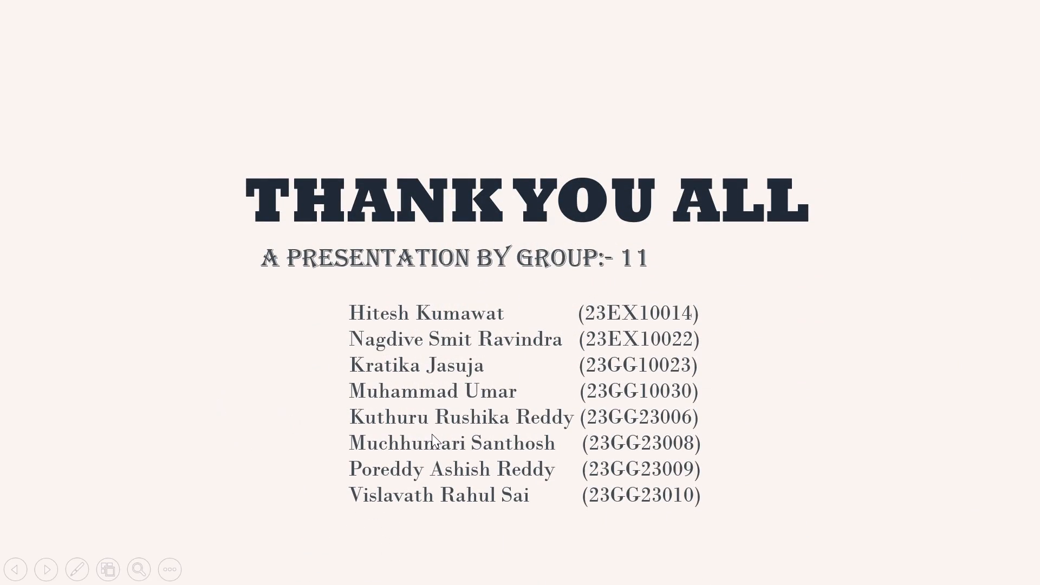
key("Escape")
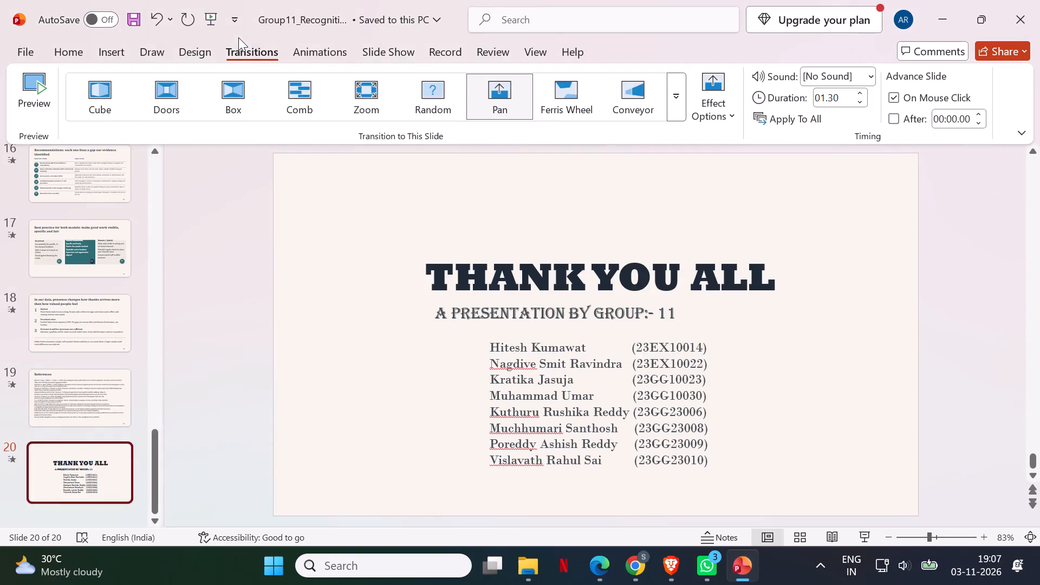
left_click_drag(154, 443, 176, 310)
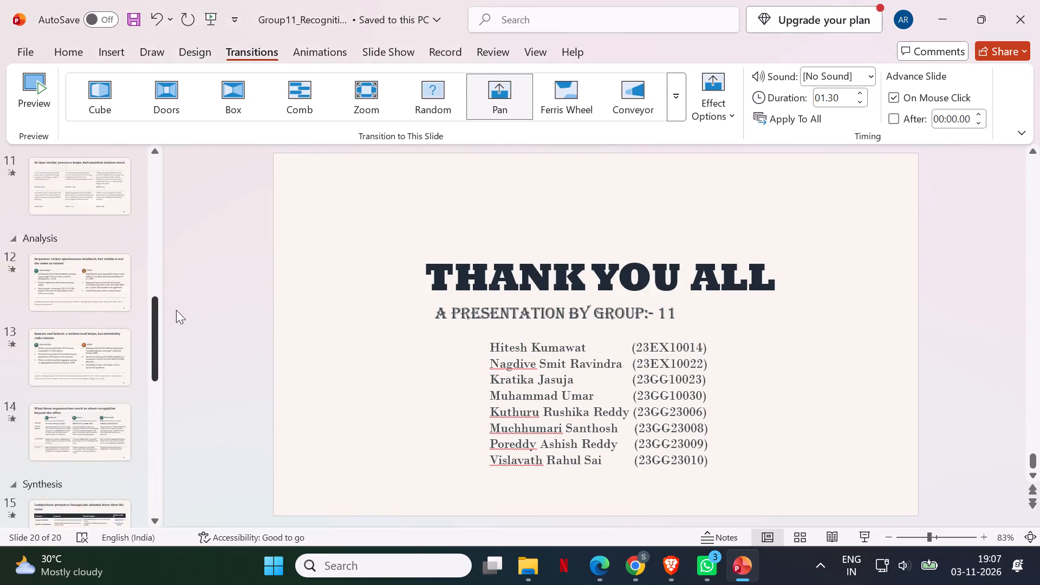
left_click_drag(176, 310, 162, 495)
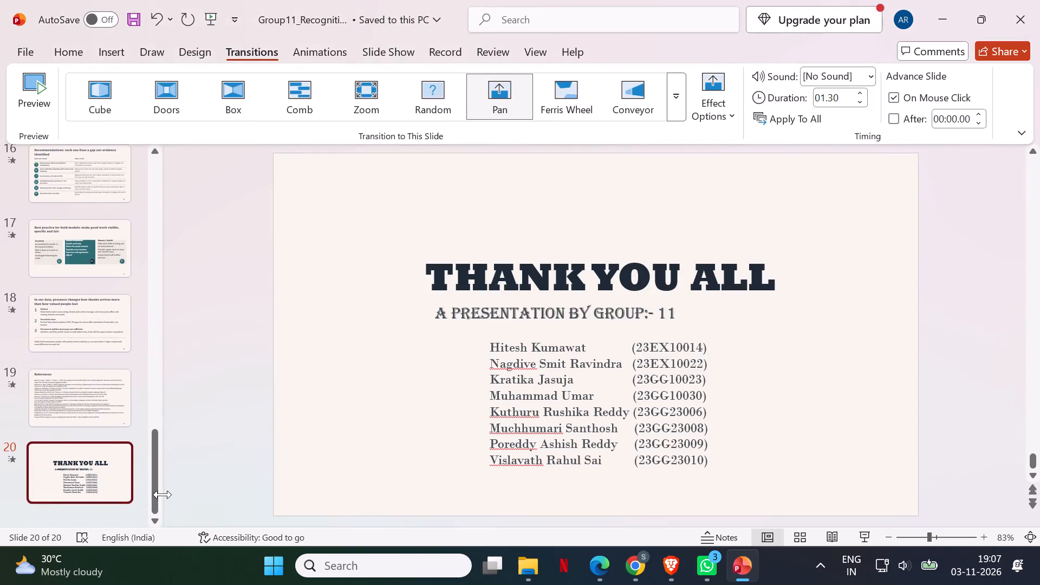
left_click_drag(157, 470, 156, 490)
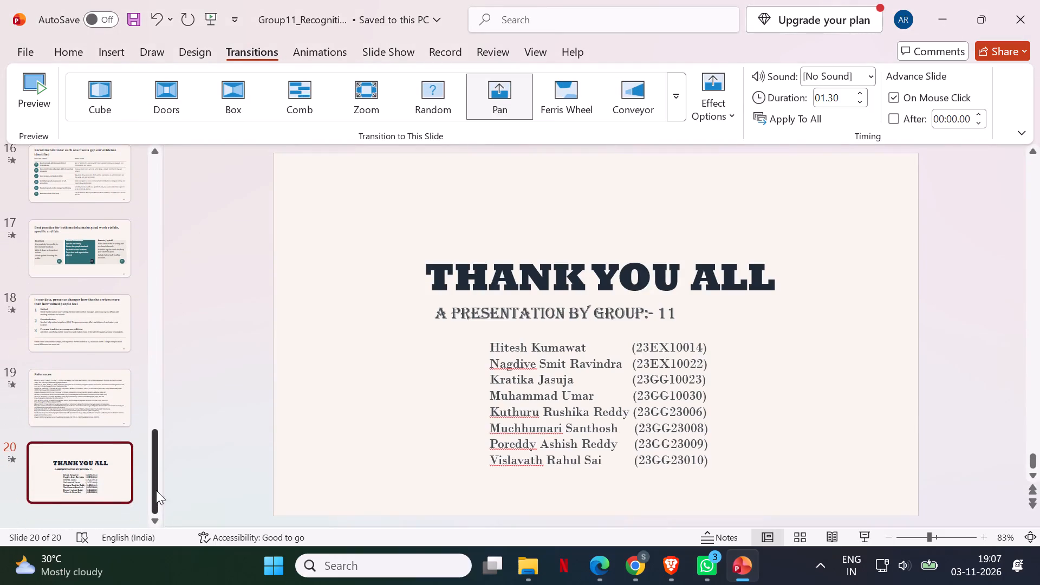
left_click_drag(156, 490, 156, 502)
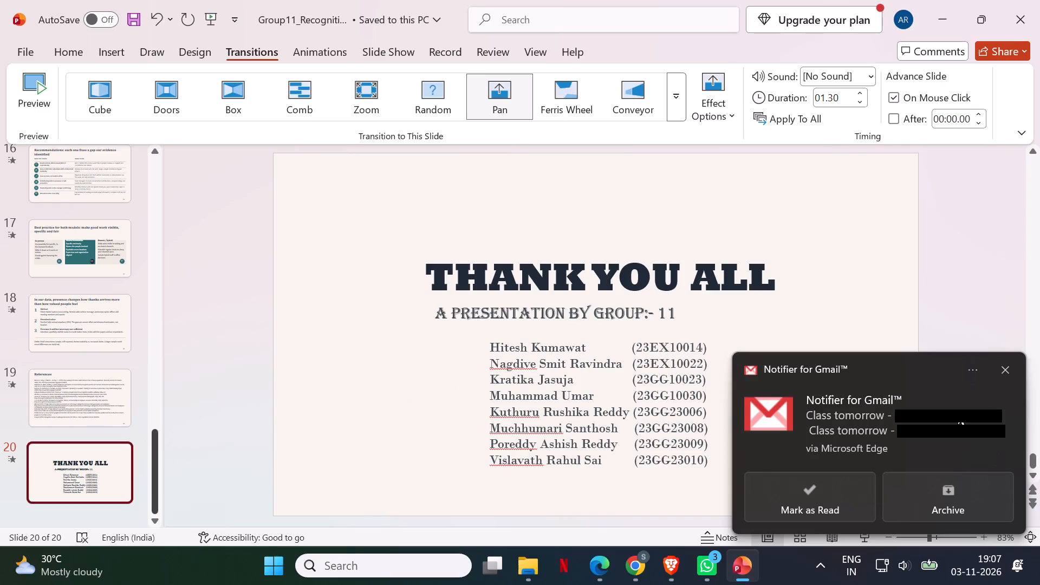